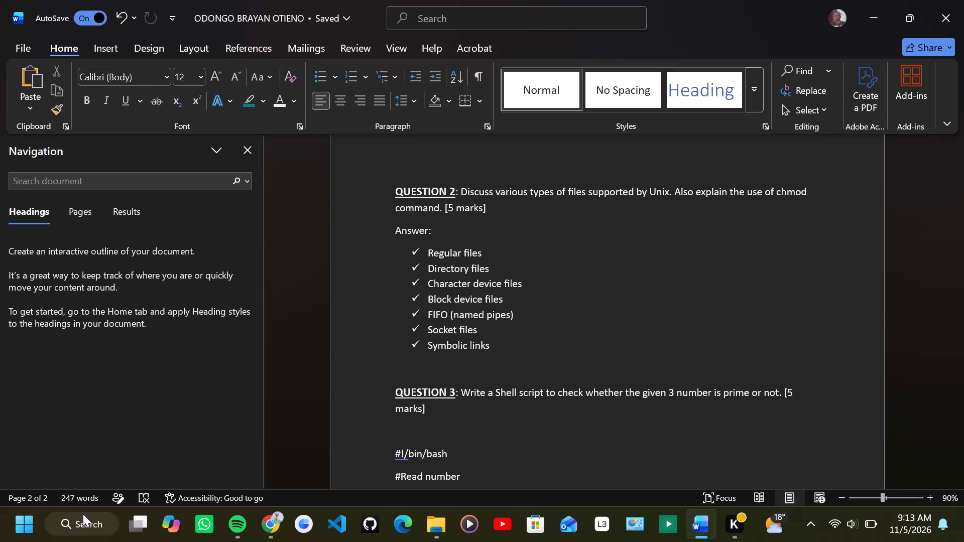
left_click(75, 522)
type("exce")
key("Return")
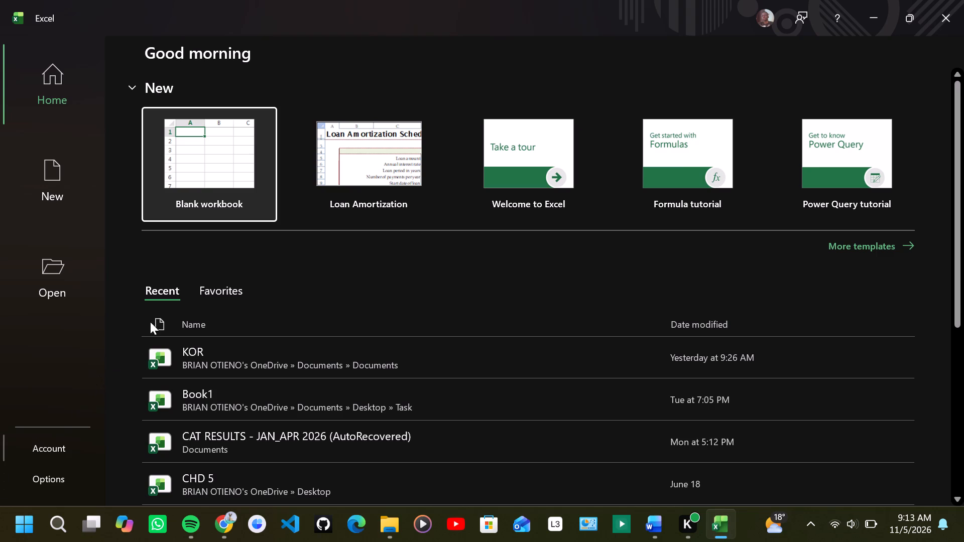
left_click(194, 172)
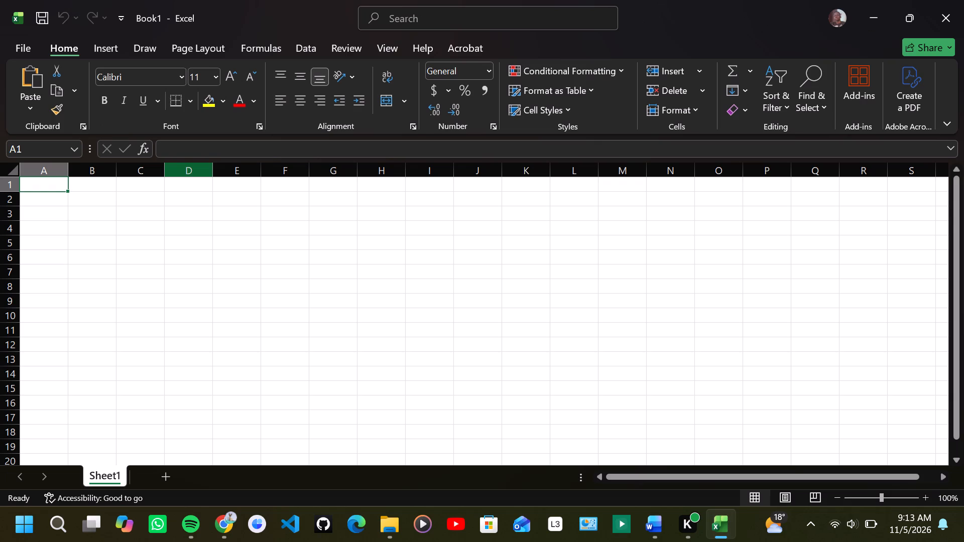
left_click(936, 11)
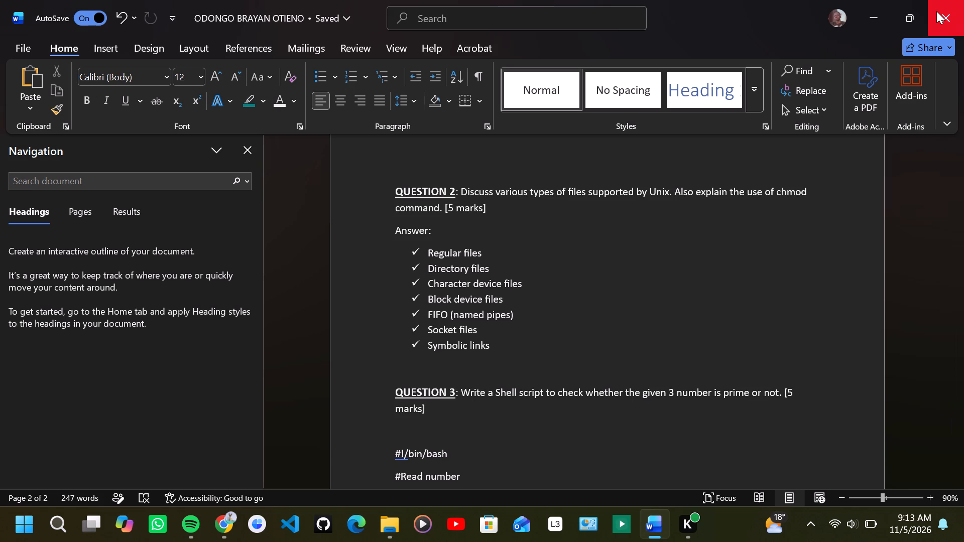
Change the capitalised "Do" below the For line of the Question 3 prime-check script to lowercase "do".
scroll(680, 244, "up", 1)
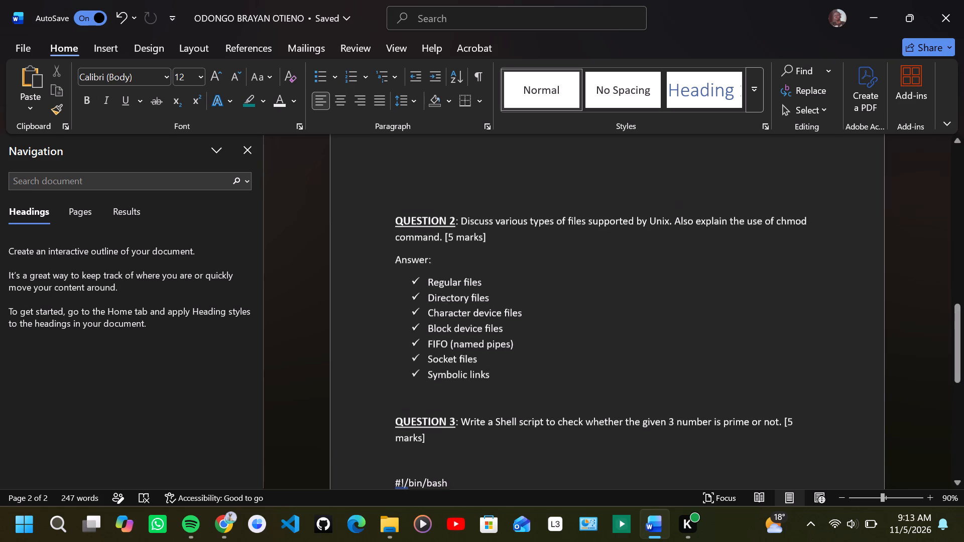
scroll(680, 244, "up", 9)
scroll(680, 244, "down", 3)
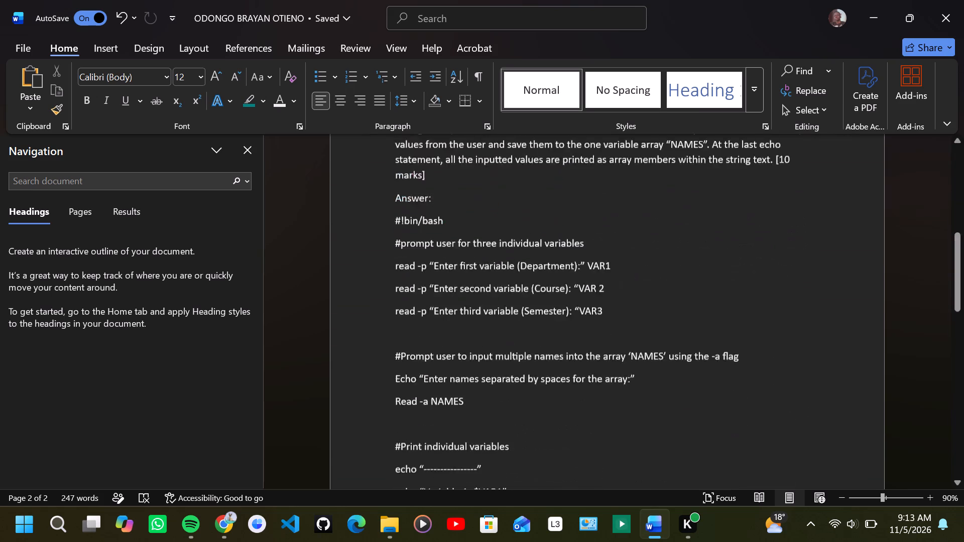
scroll(680, 244, "down", 3)
scroll(680, 244, "up", 1)
scroll(680, 244, "down", 1)
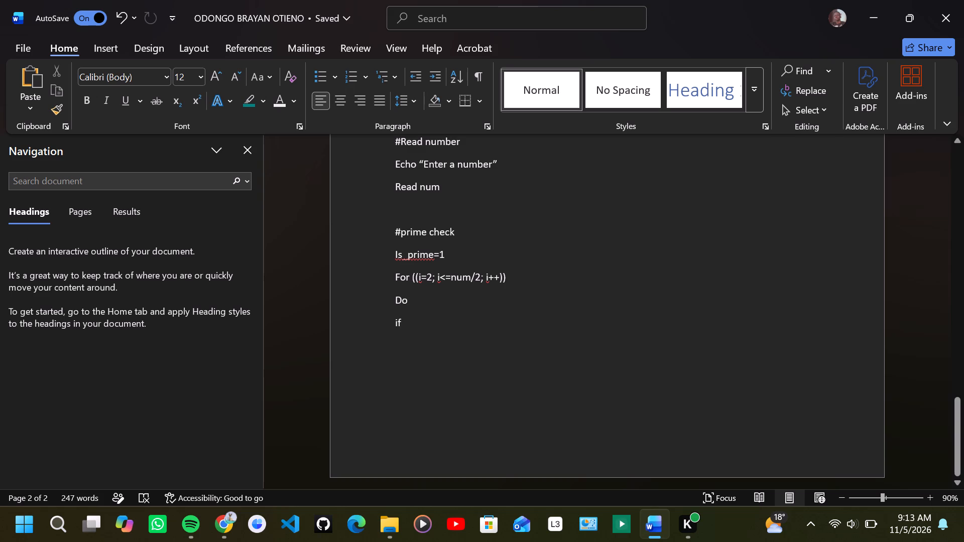
key("Up")
key("BackSpace")
key("d")
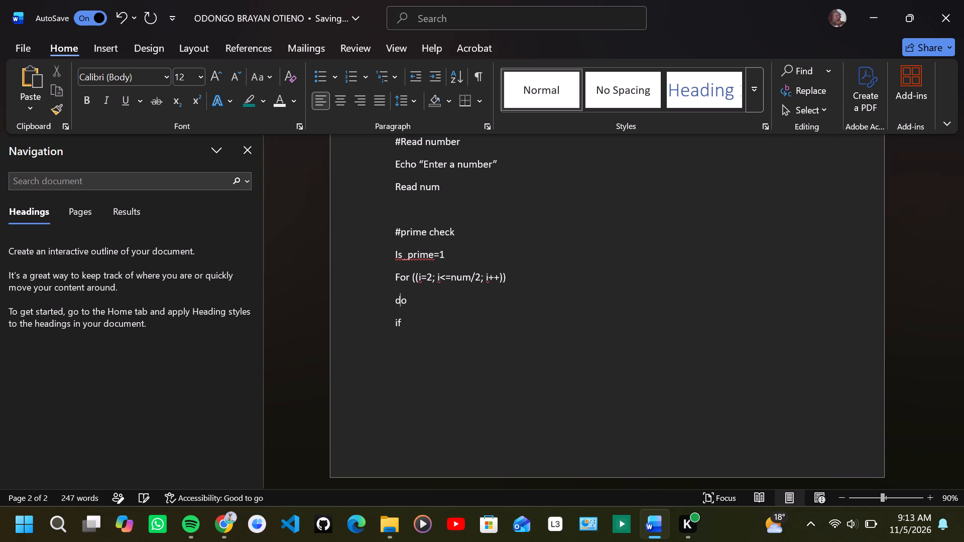
Complete the unfinished if line below "do" so it reads "if(( num %i==0)); then".
key("Down")
type("((")
key("space")
type("num")
key("space")
key("shift+percent")
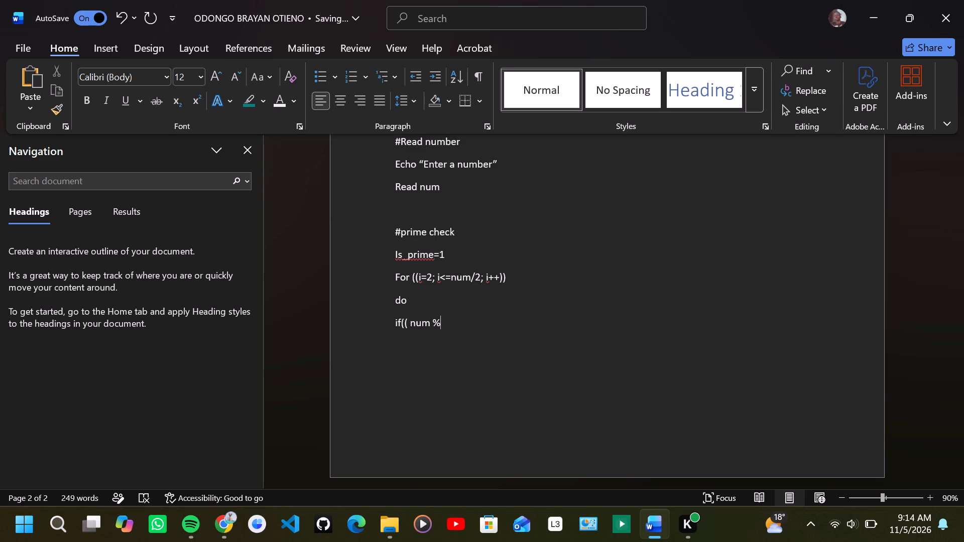
key("i")
type("==")
key("0")
type("))")
key("semicolon")
key("space")
type("then")
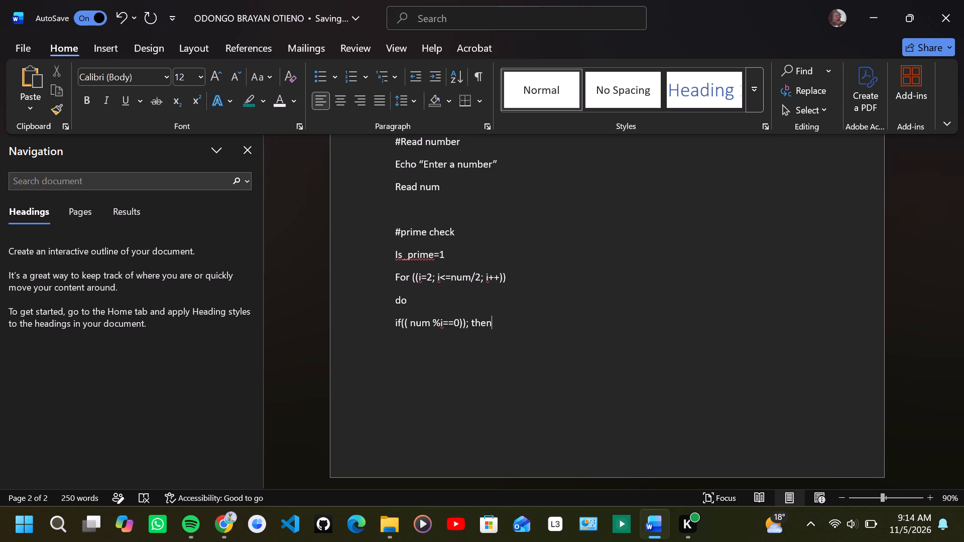
Add the lines "is_prime=0", "break" and "fi done" below the if statement to close the loop.
key("Return")
type("is")
key("shift+underscore")
type("prime")
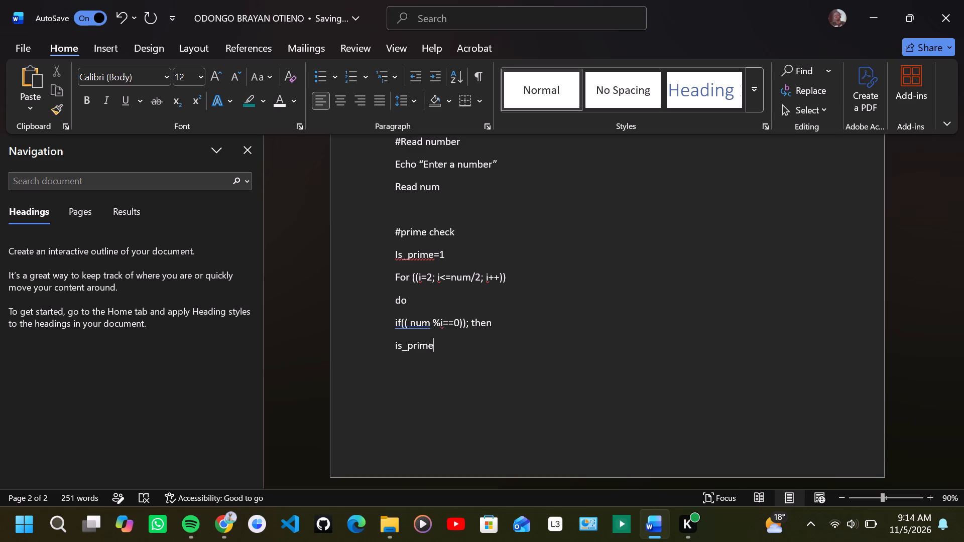
key("equal")
key("0")
key("Return")
type("bres")
key("BackSpace")
type("ak")
key("Return")
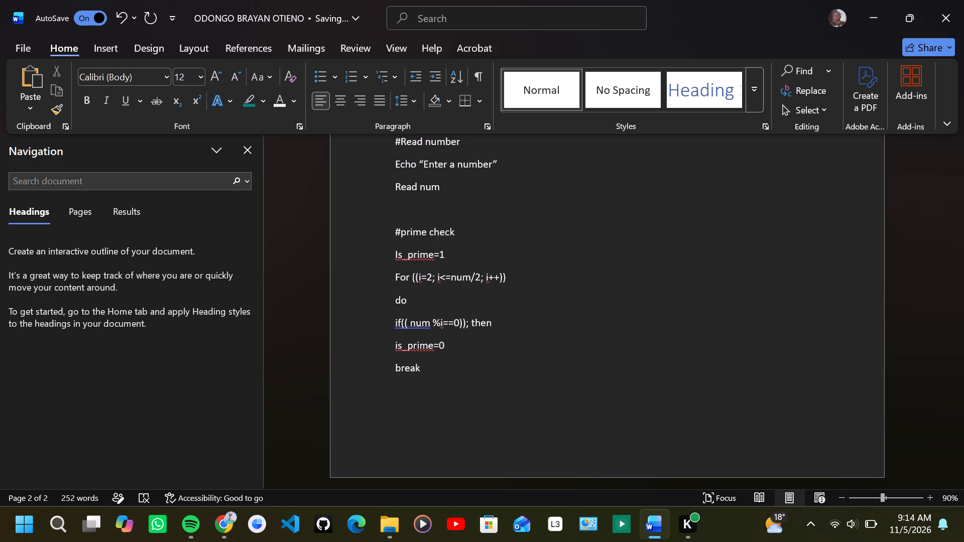
type("fi")
key("space")
type("done")
Add a new condition line "if(( num<=1)); then" below "fi done".
key("Return")
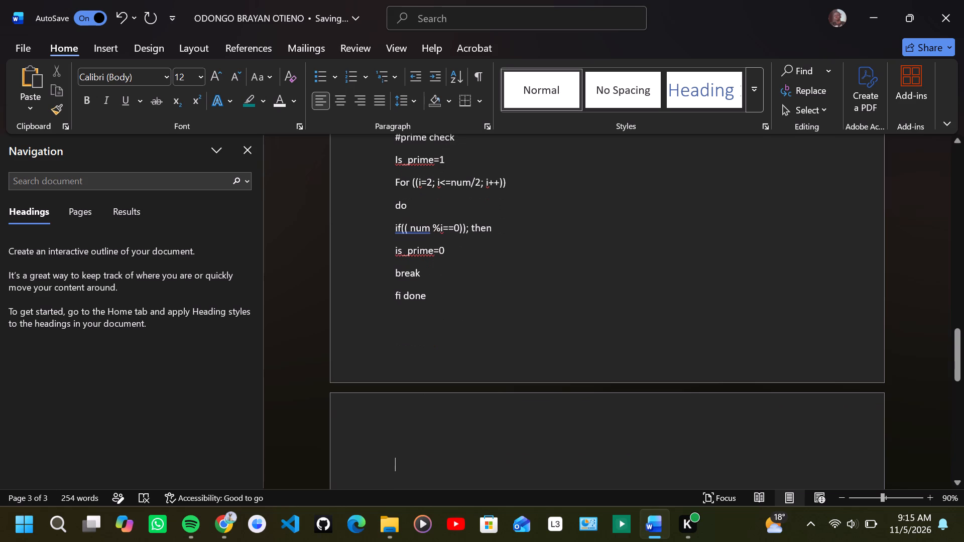
type("if")
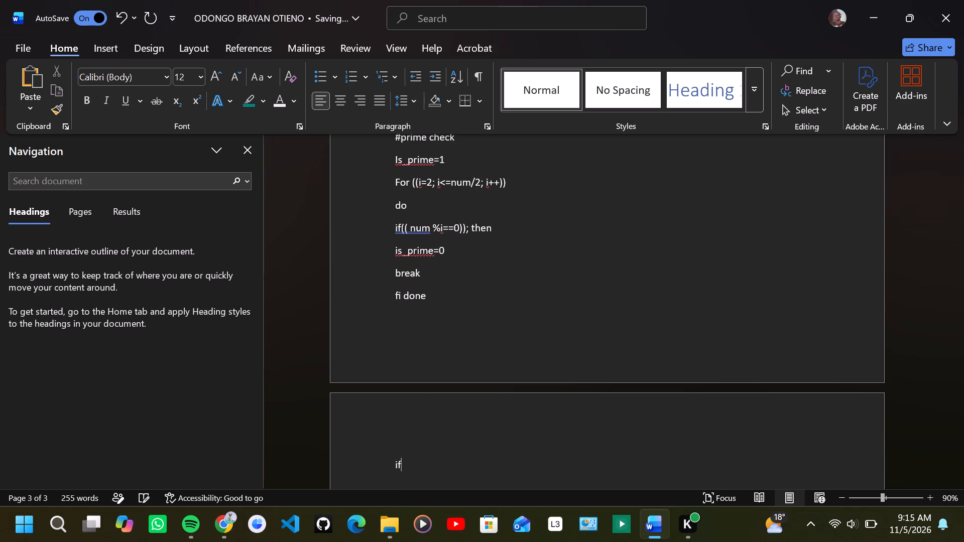
type("((")
key("space")
type("num")
key("shift+less")
key("minus")
key("BackSpace")
type("=1")
type("))")
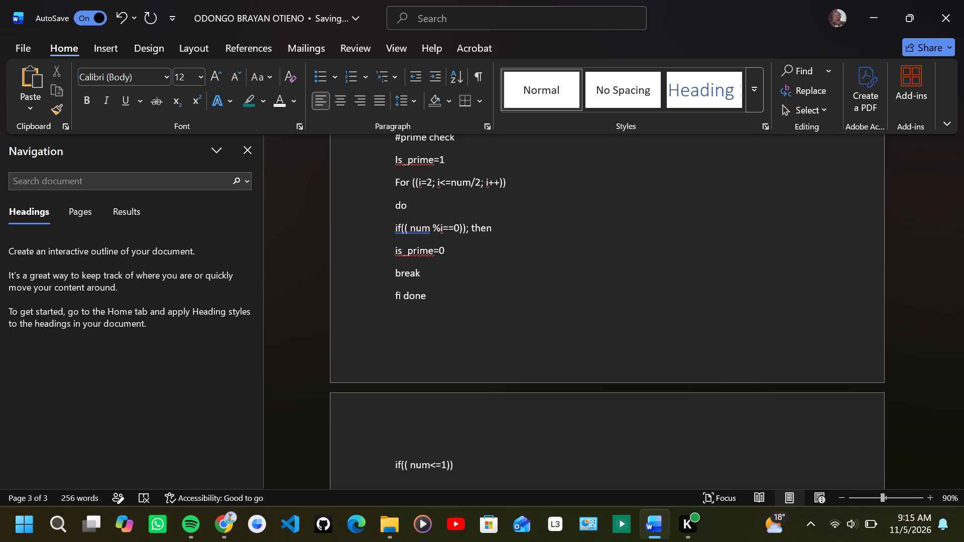
type(";")
key("space")
type("then")
Start a new line below "if(( num<=1)); then" with the text echo “$numis not.
key("Return")
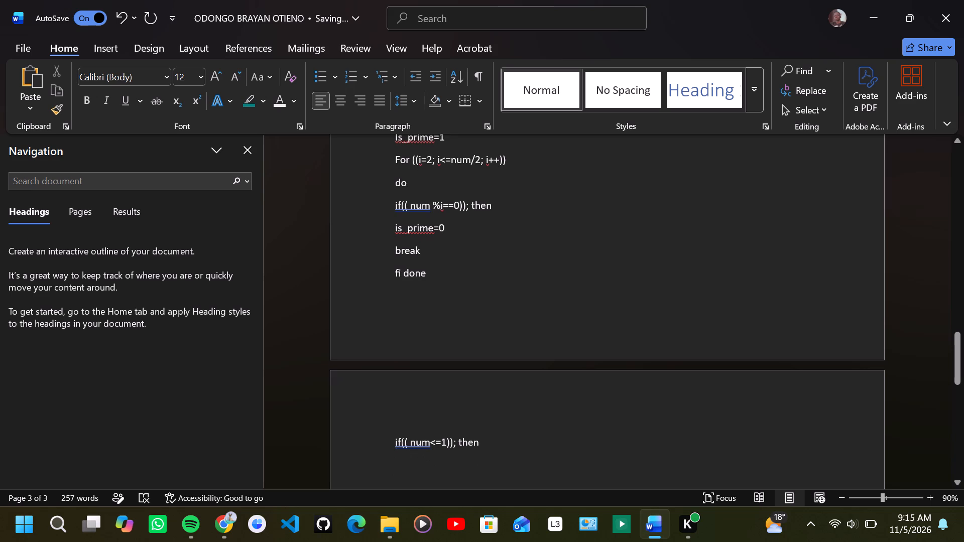
type("echo")
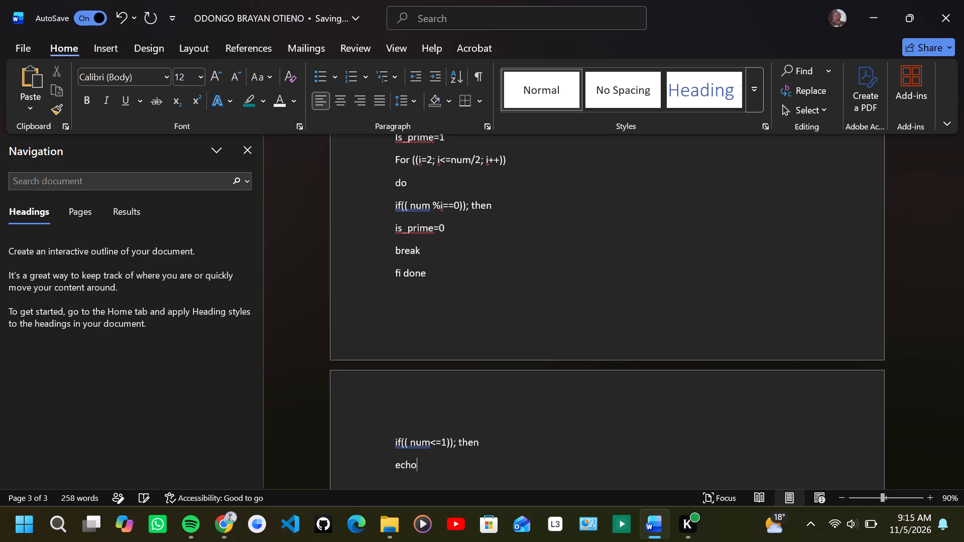
key("space")
key("shift+quotedbl")
key("shift+dollar")
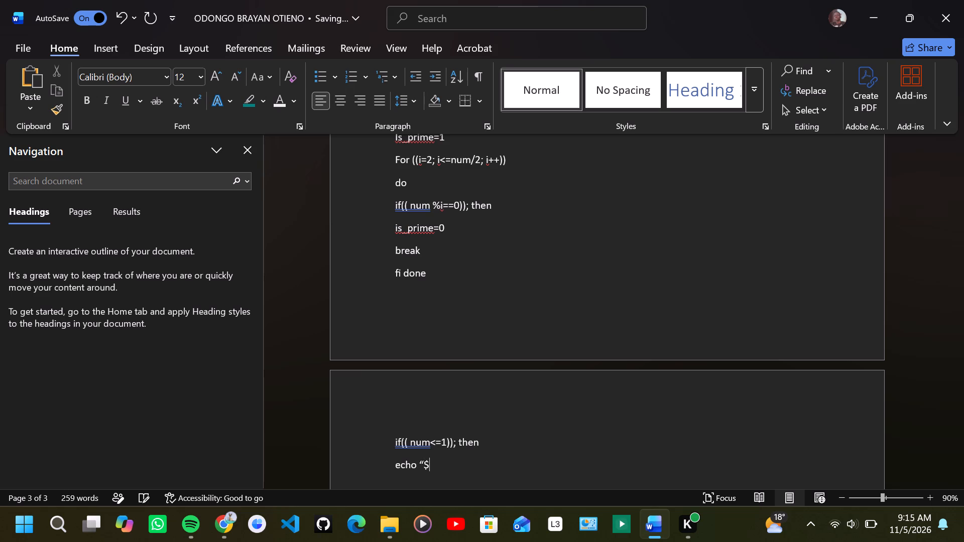
type("num")
key("i")
type("s")
key("space")
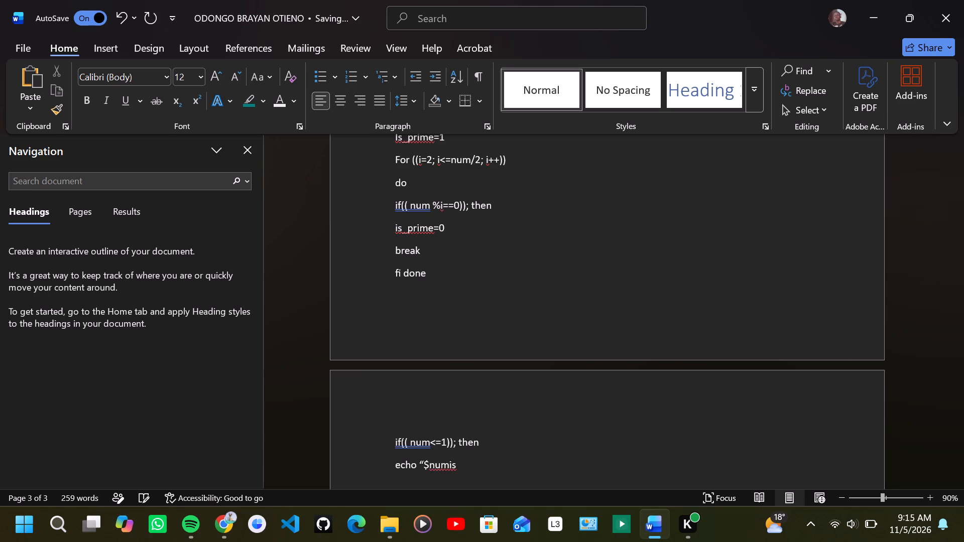
type("not")
key("space")
Insert the missing space between "$num" and "is" in the new echo line.
key("Left")
key("Left")
key("Left")
key("Left")
key("Left")
key("Left")
key("Left")
key("space")
key("Right")
key("Right")
key("Right")
key("Right")
key("Right")
key("Right")
key("Right")
key("Right")
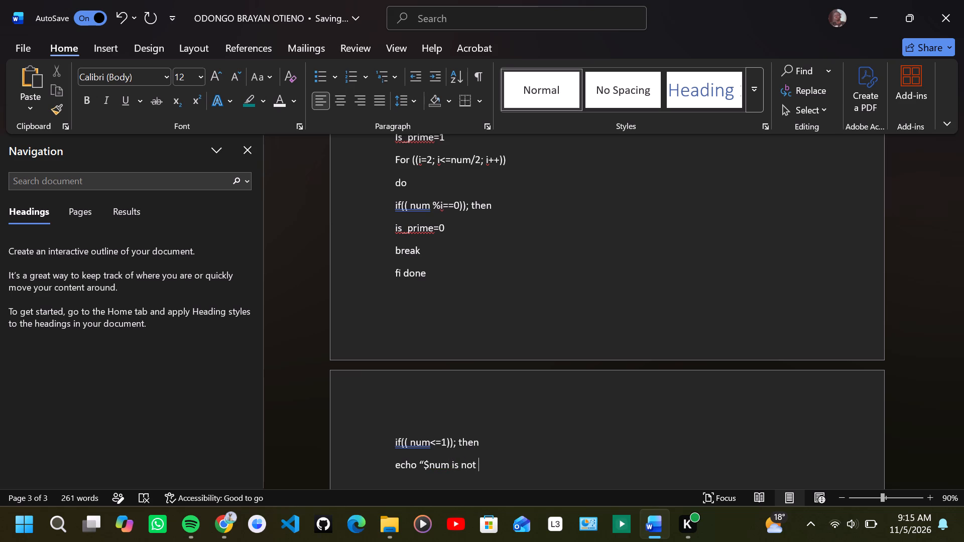
key("Right")
Finish the echo line with "prime" and a closing quotation mark so it reads echo “$num is not prime”.
type("prime")
key("shift+quotedbl")
key("BackSpace")
key("space")
key("shift+quotedbl")
key("BackSpace")
key("BackSpace")
key("shift+quotedbl")
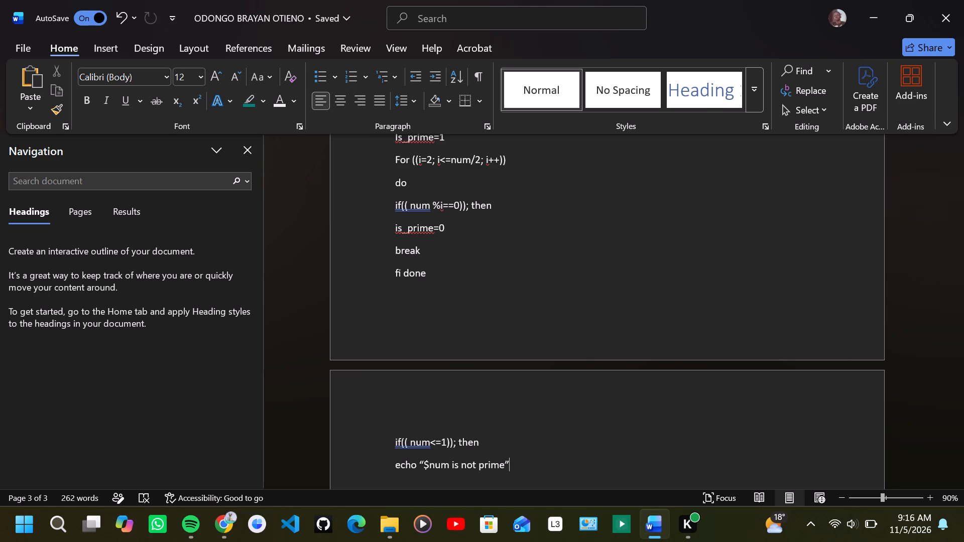
Add the line "elif((is_prime ==1)); then" below the "not prime" echo line.
key("Return")
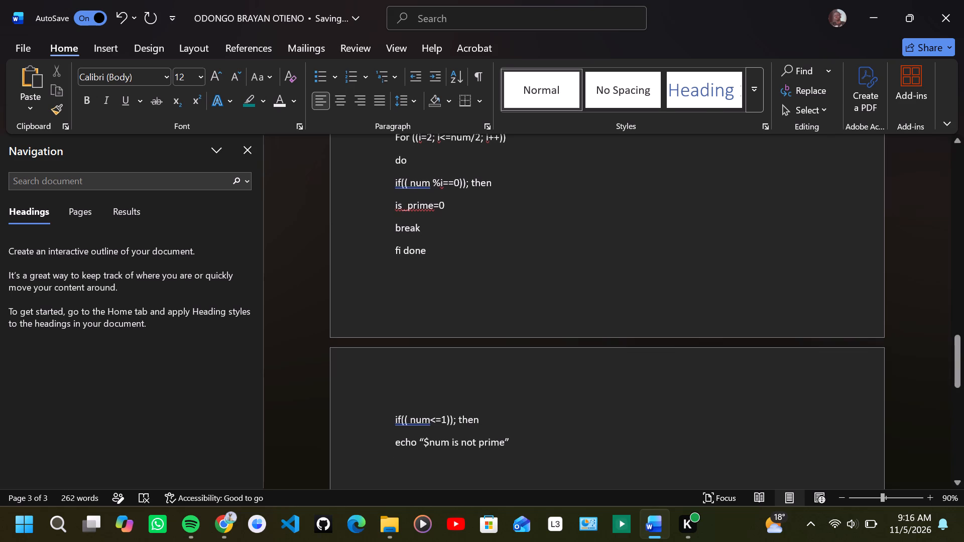
key("e")
key("l")
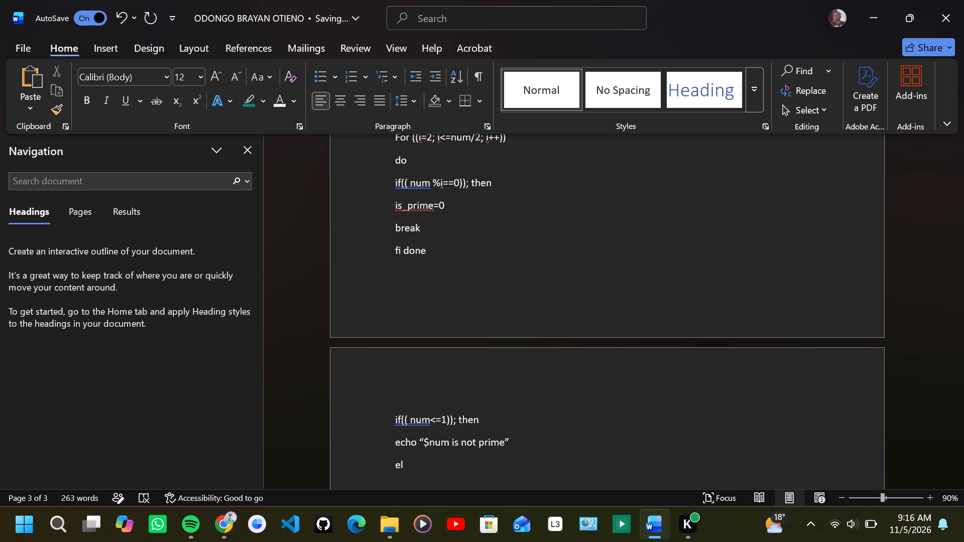
type("if")
type("((")
type("is")
key("shift+underscore")
type("prime")
key("space")
type("==")
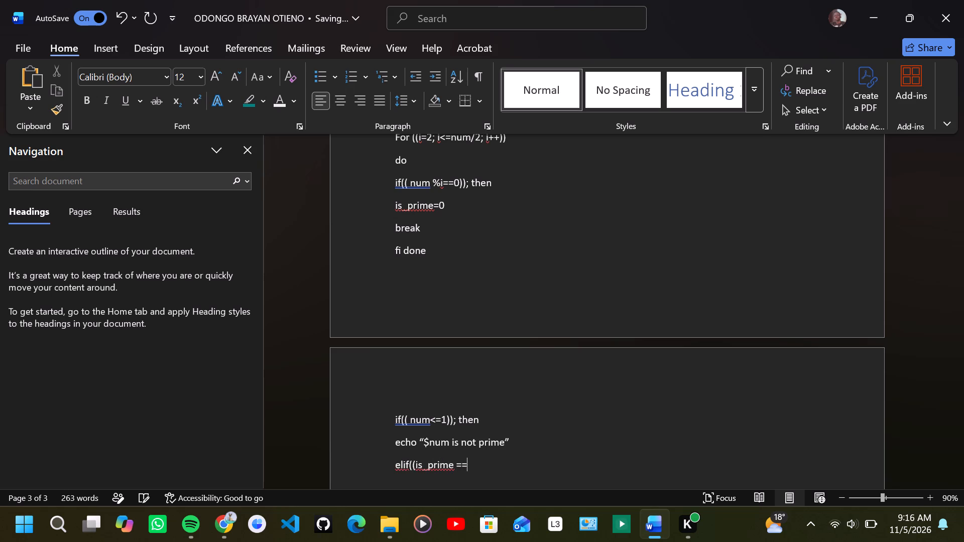
key("1")
type("))")
type(";")
key("space")
type("then")
Below the elif((is_prime ==1)); then line, add the line echo “$num is prime” with one leading space.
key("Return")
key("space")
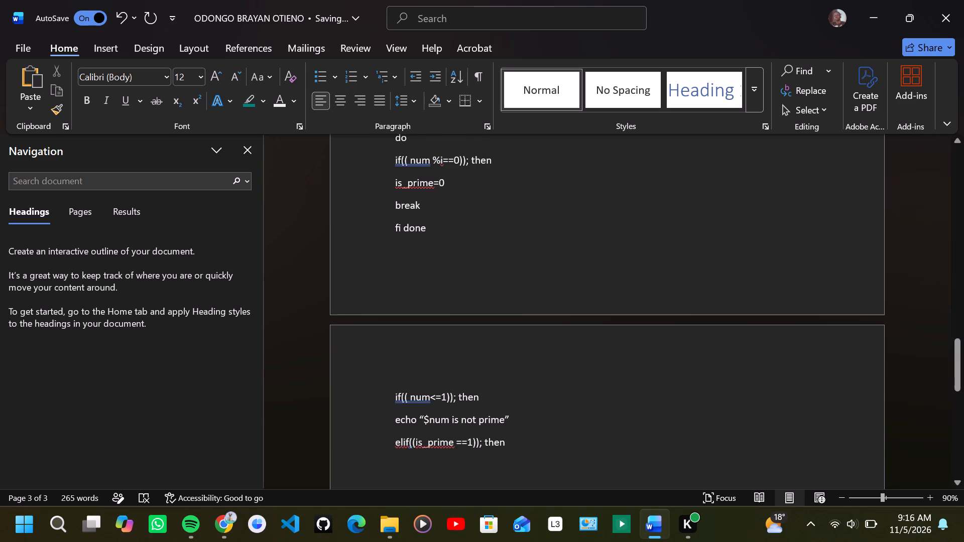
type("echo")
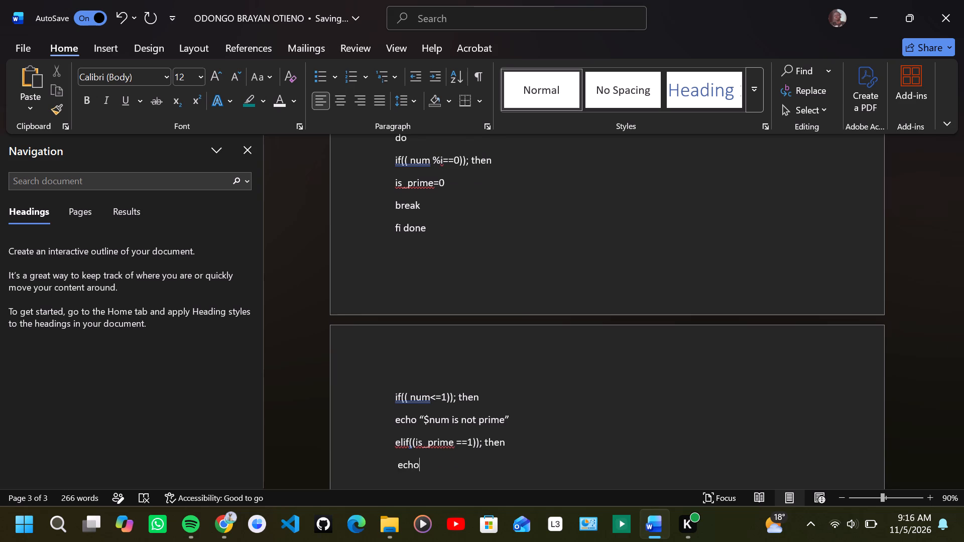
key("space")
key("shift+quotedbl")
key("shift+dollar")
type("num")
key("space")
type("is")
key("space")
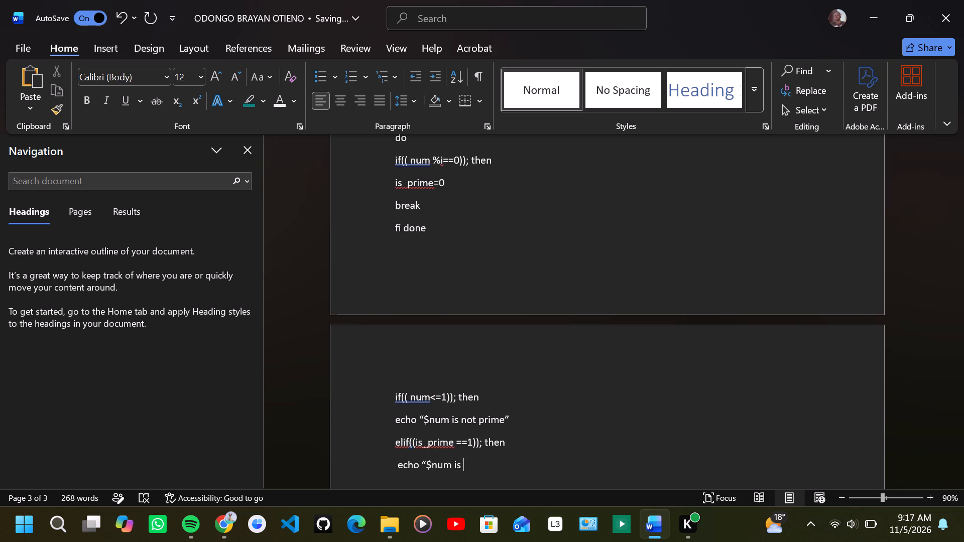
type("pr")
key("r")
key("BackSpace")
type("ime")
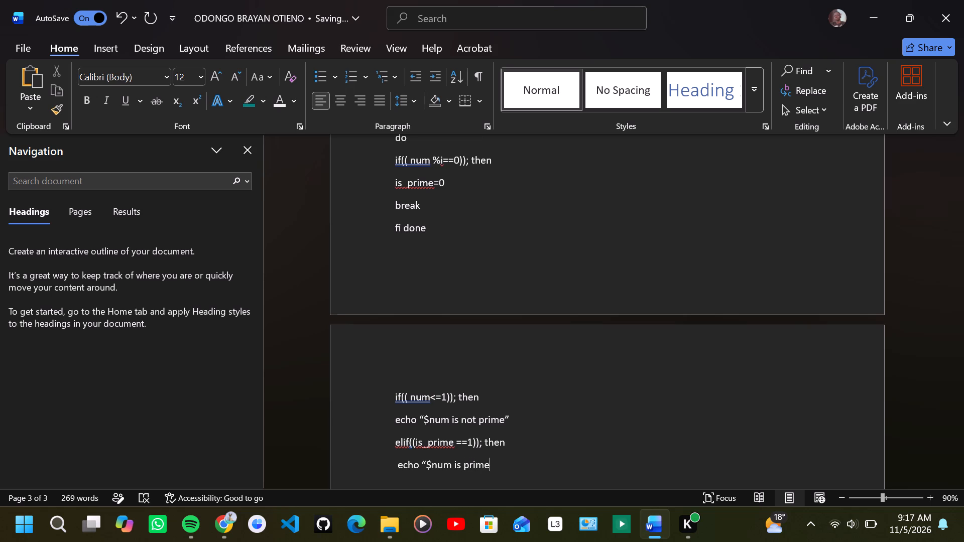
key("shift+quotedbl")
key("Return")
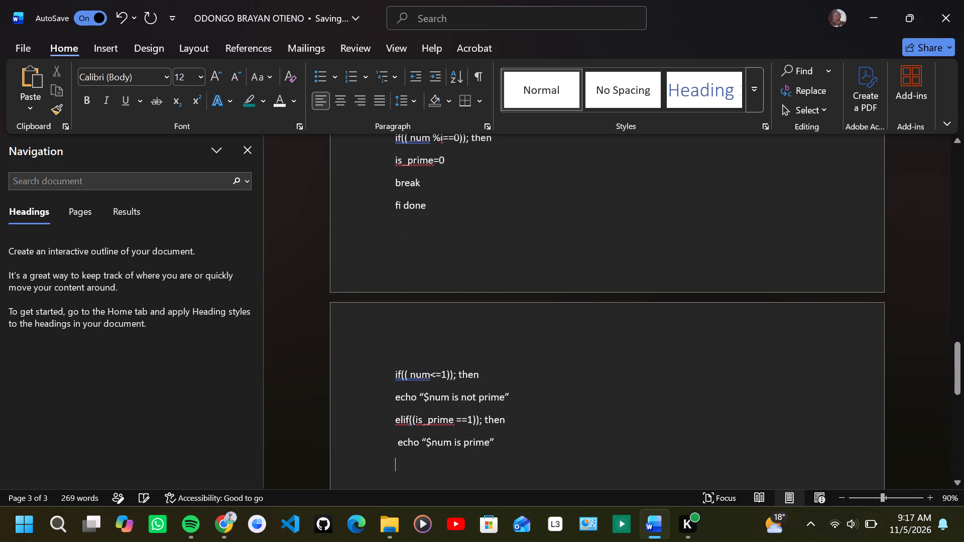
Indent the “$num is not prime” echo line by three spaces and the “$num is prime” echo line by one more space.
left_click(395, 392)
key("space")
key("space")
key("space")
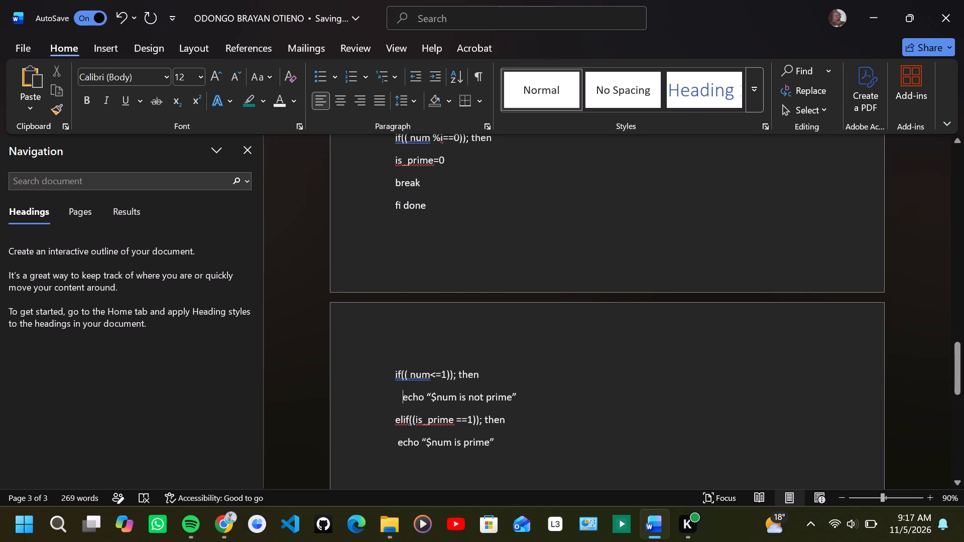
left_click(393, 445)
key("space")
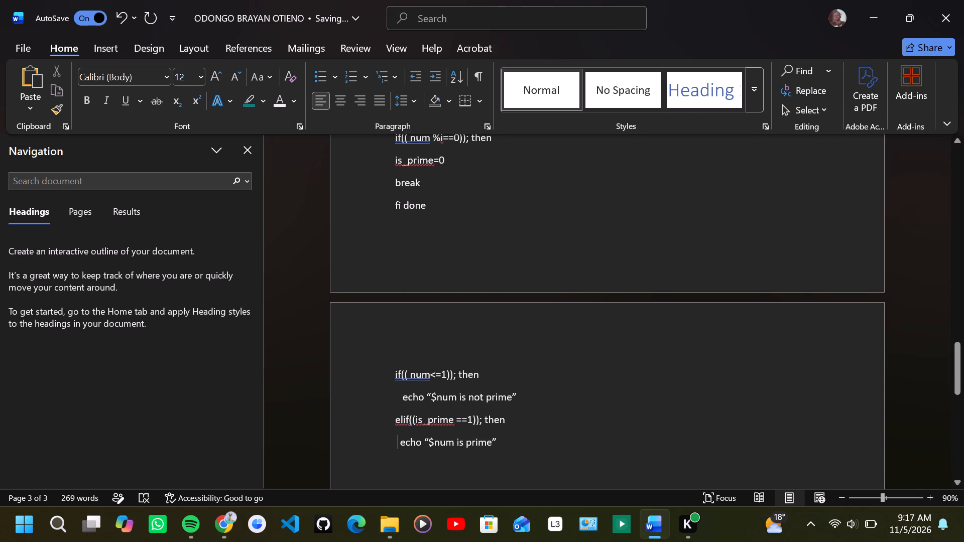
Add an "else" line directly below the echo “$num is prime” line.
left_click(515, 441)
key("Return")
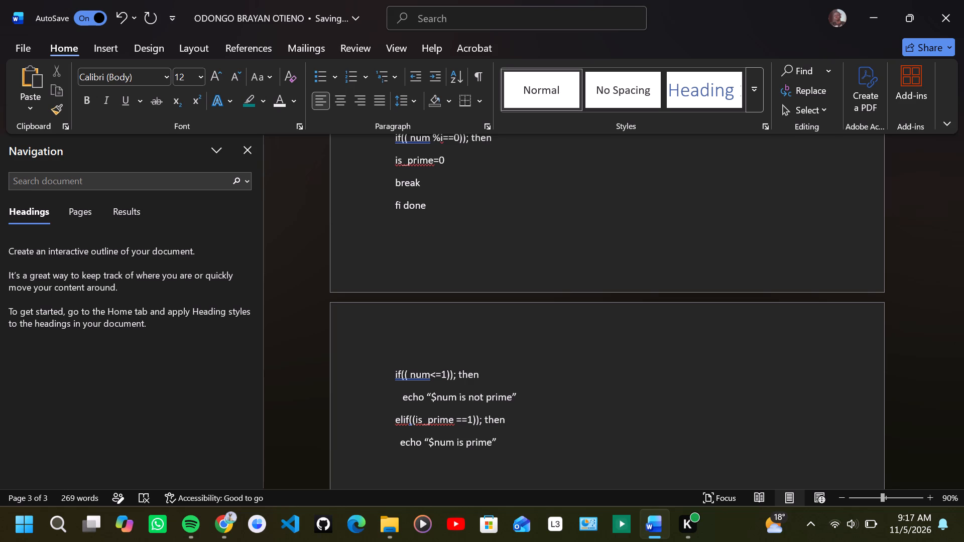
type("else")
Below "else", add the line echo “$num is not prime”, indented by three spaces.
key("Return")
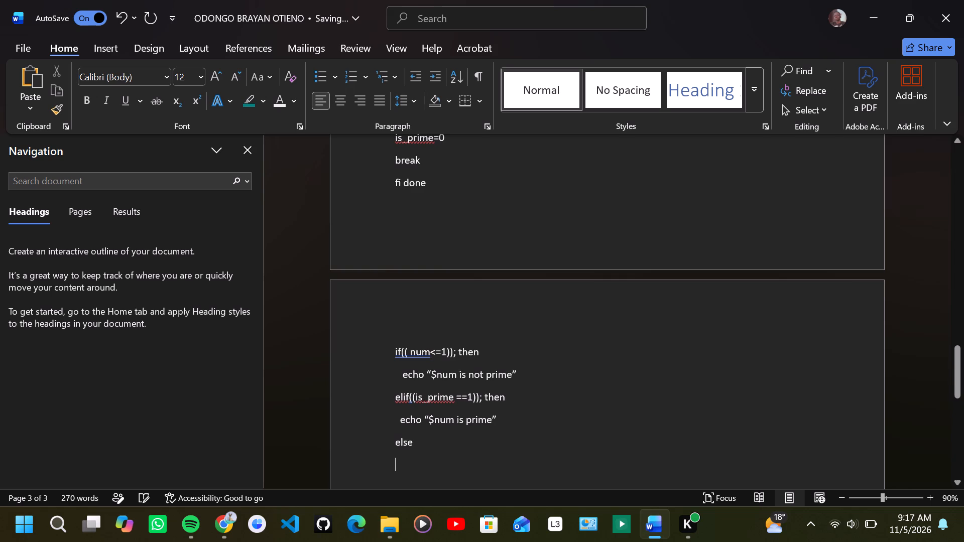
key("space")
key("space")
key("space")
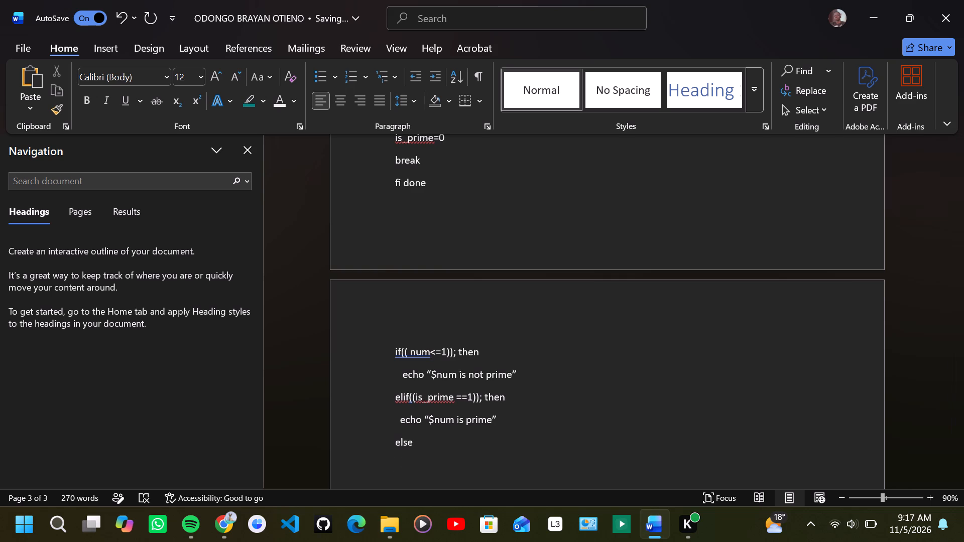
type("echo")
key("shift+numbersign")
key("BackSpace")
key("space")
key("shift+quotedbl")
key("shift+dollar")
type("num")
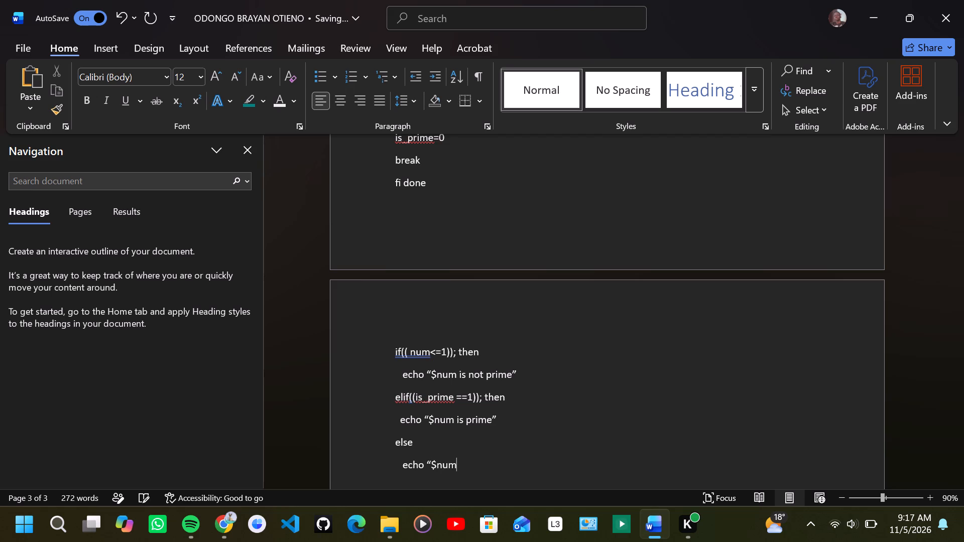
key("space")
type("is not")
key("space")
type("prime")
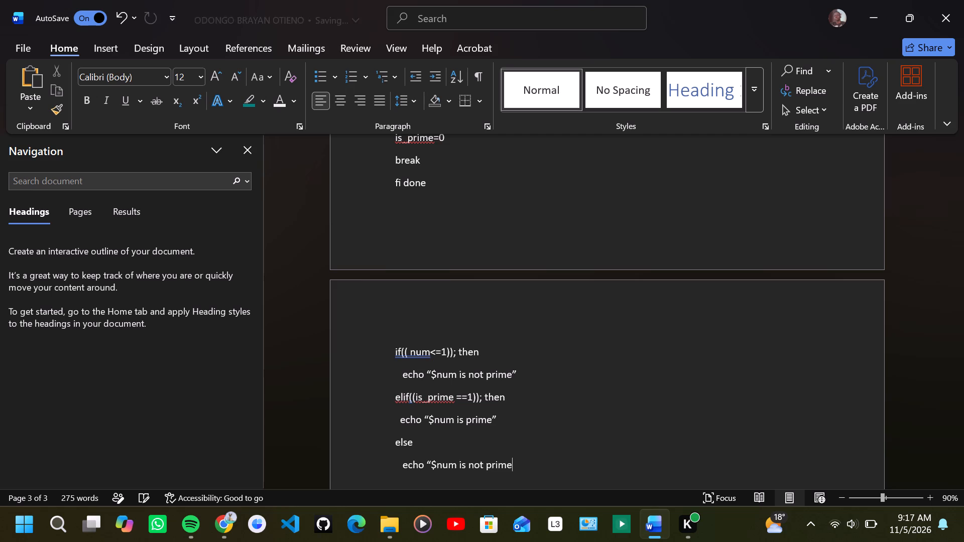
key("shift+quotedbl")
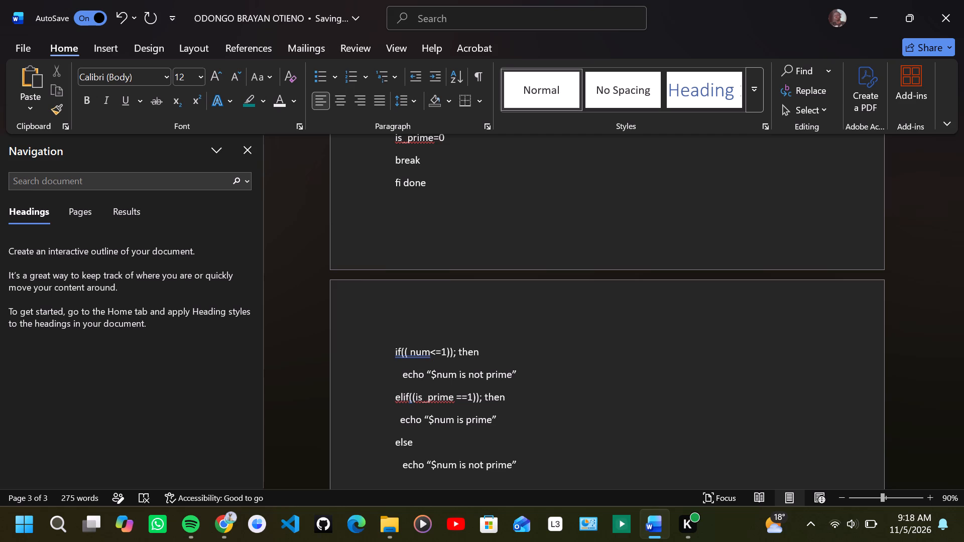
Close the conditional by adding "fi" on a new line below the final echo line.
key("Return")
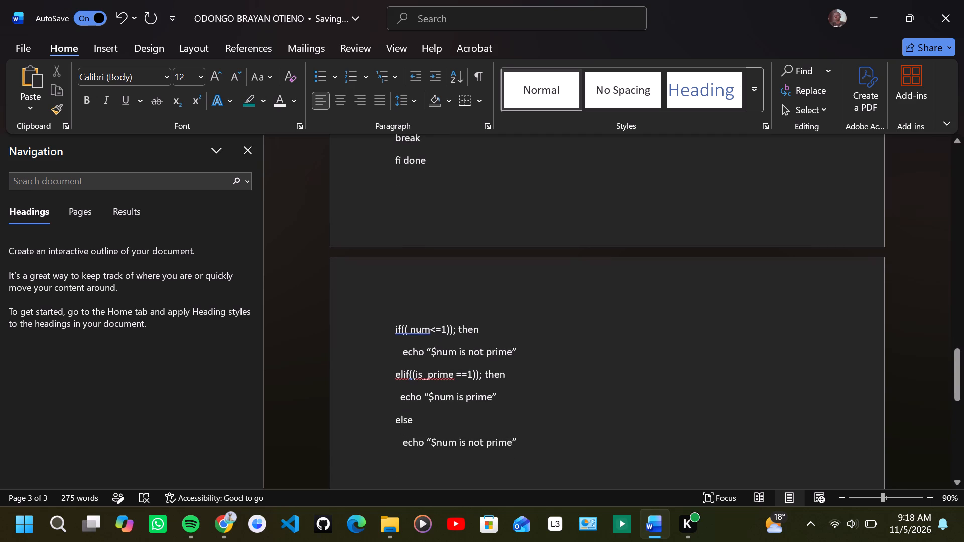
type("fi")
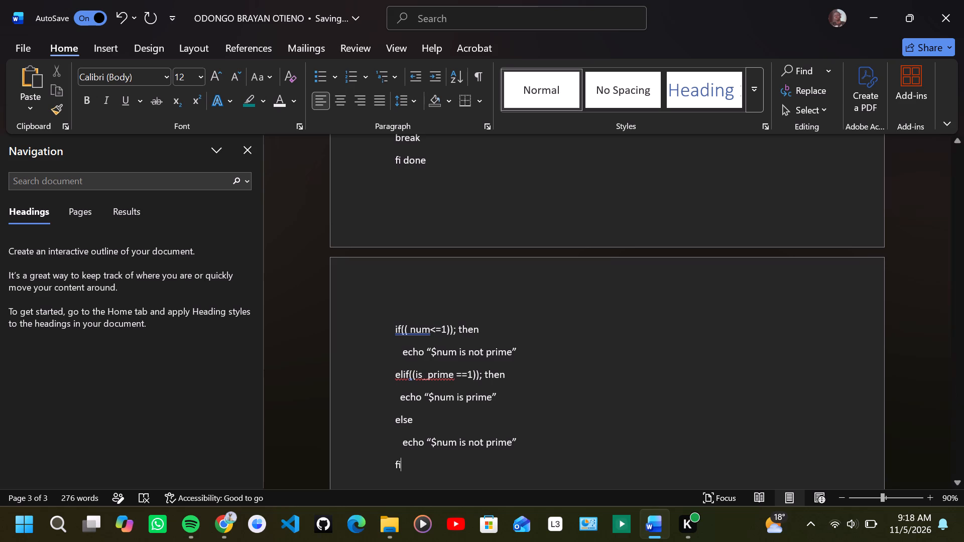
Correct the spacing of the num<=1 condition line so it reads if ((num <=1)); then, accepting the grammar suggestion "((num".
left_click(400, 328)
key("space")
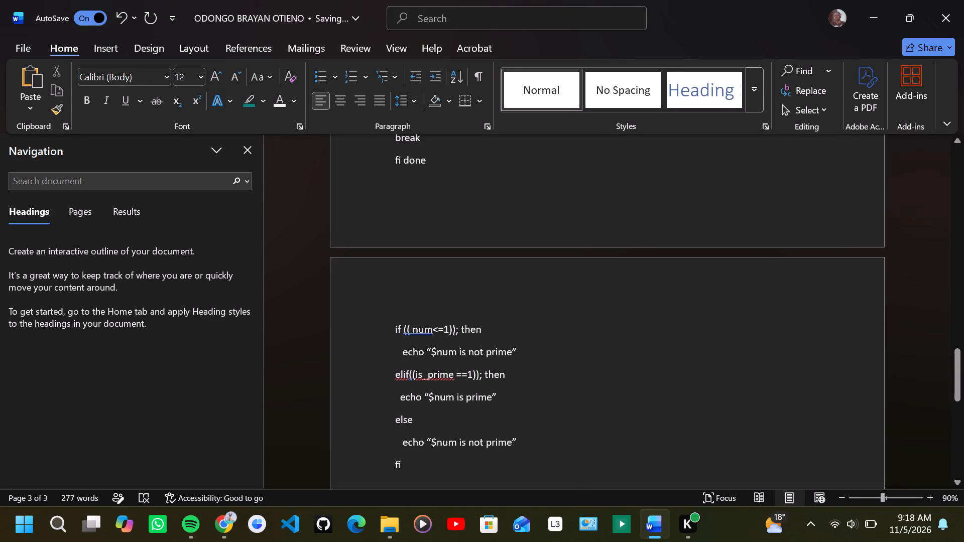
left_click(431, 331)
key("space")
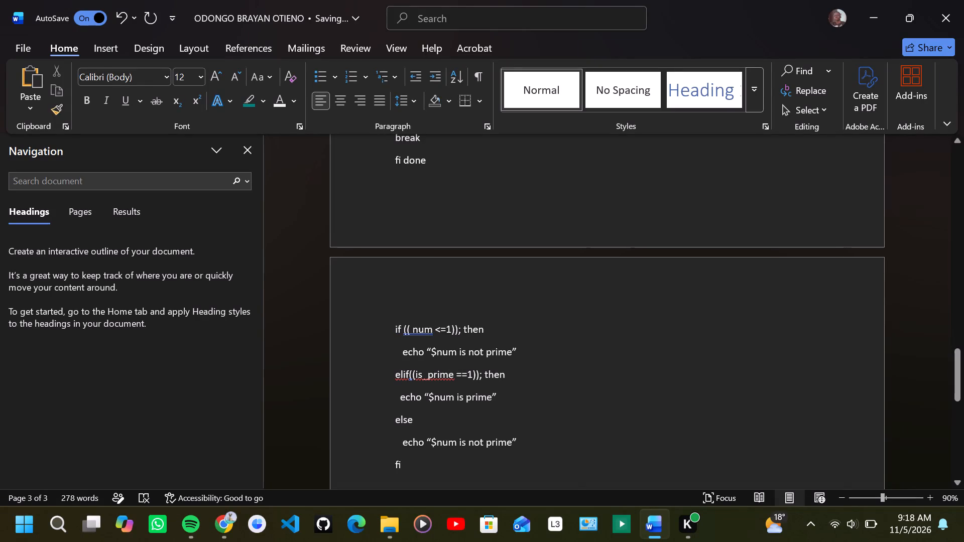
left_click(567, 347)
right_click(432, 333)
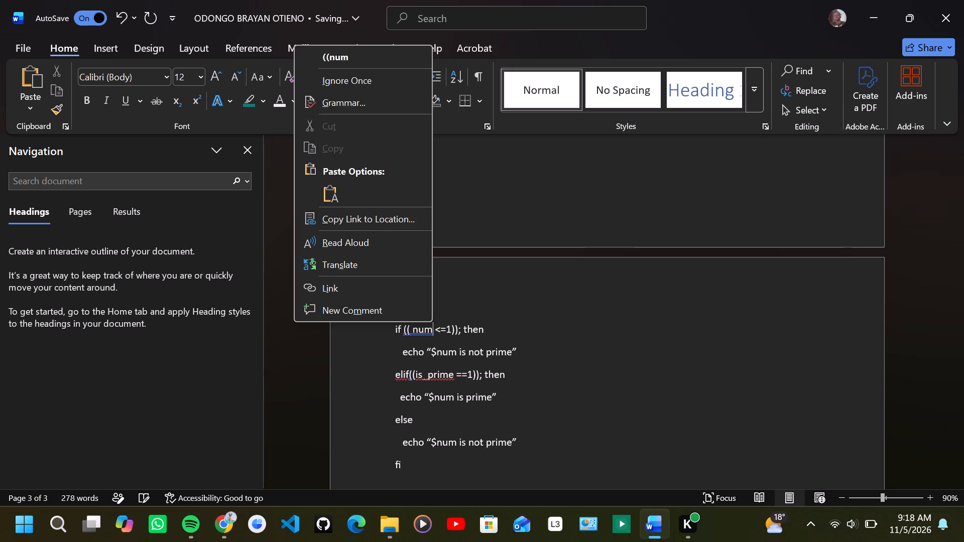
left_click(342, 56)
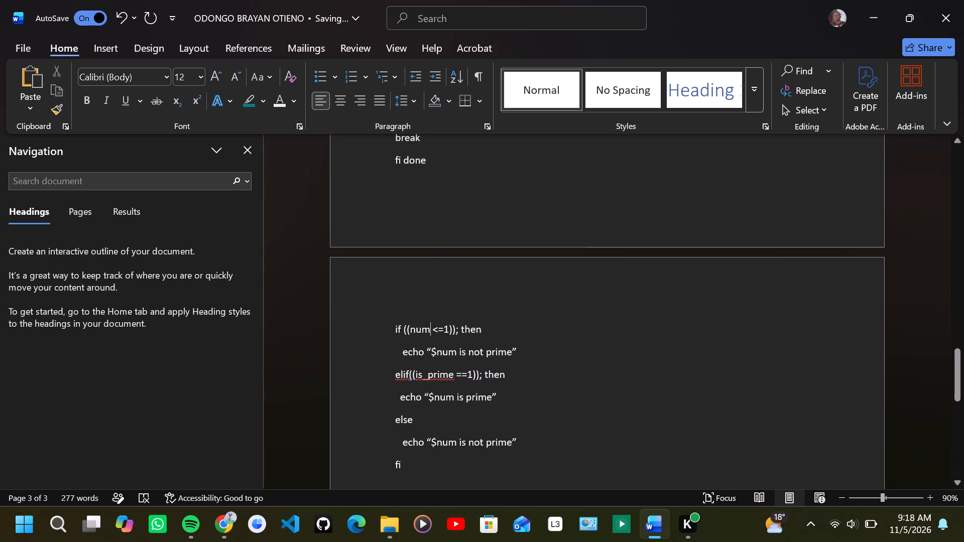
Ignore once the grammar flag on "elif((" in the is_prime condition line.
right_click(412, 369)
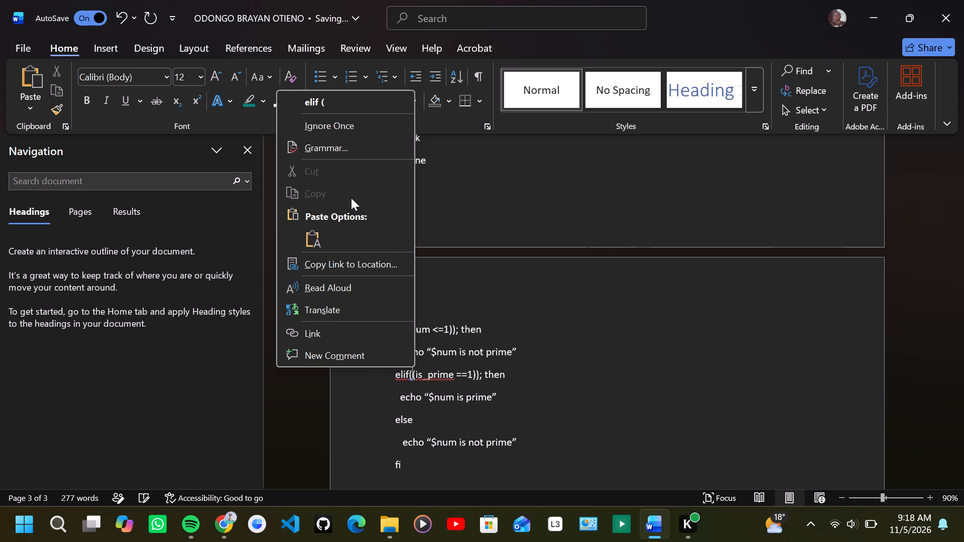
left_click(335, 122)
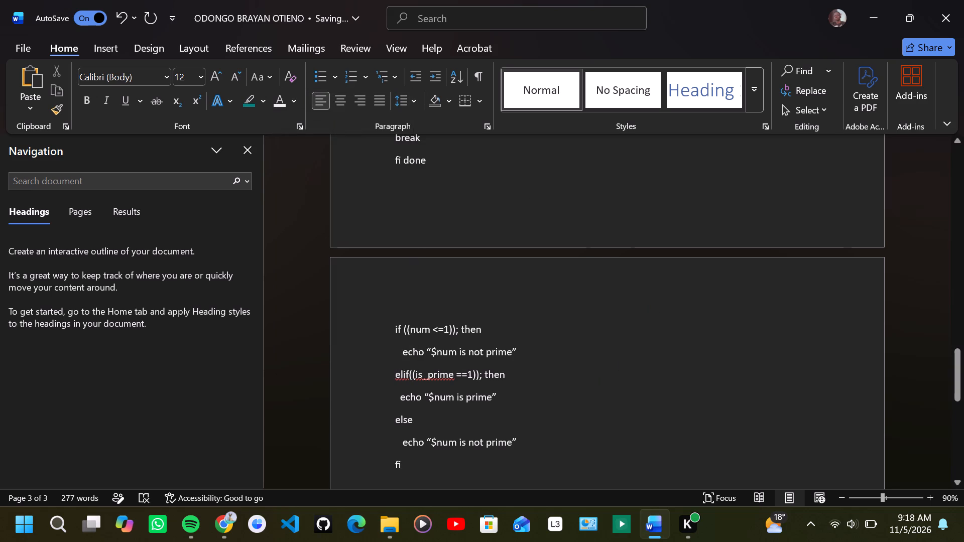
Ignore all spelling flags on "is_prime" and "elif" in the elif condition line.
right_click(428, 383)
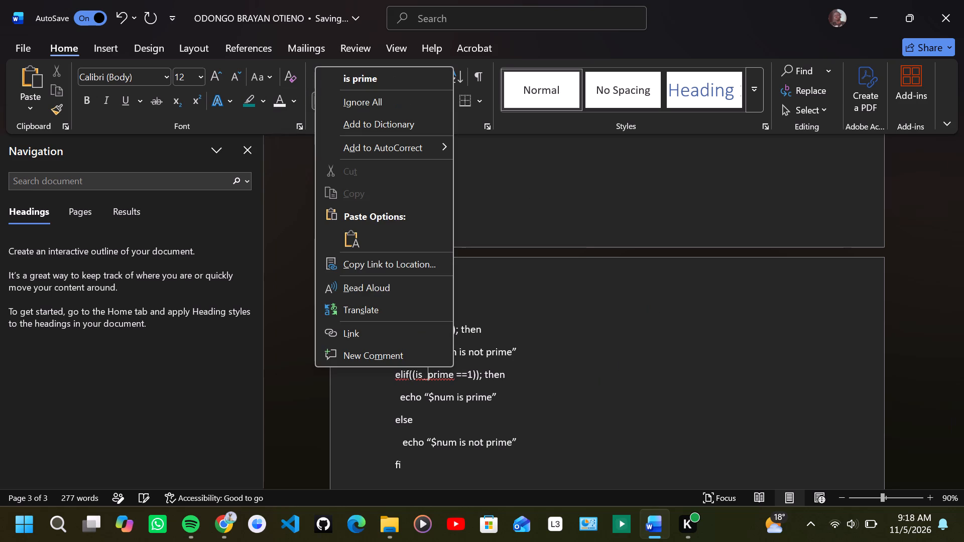
left_click(374, 99)
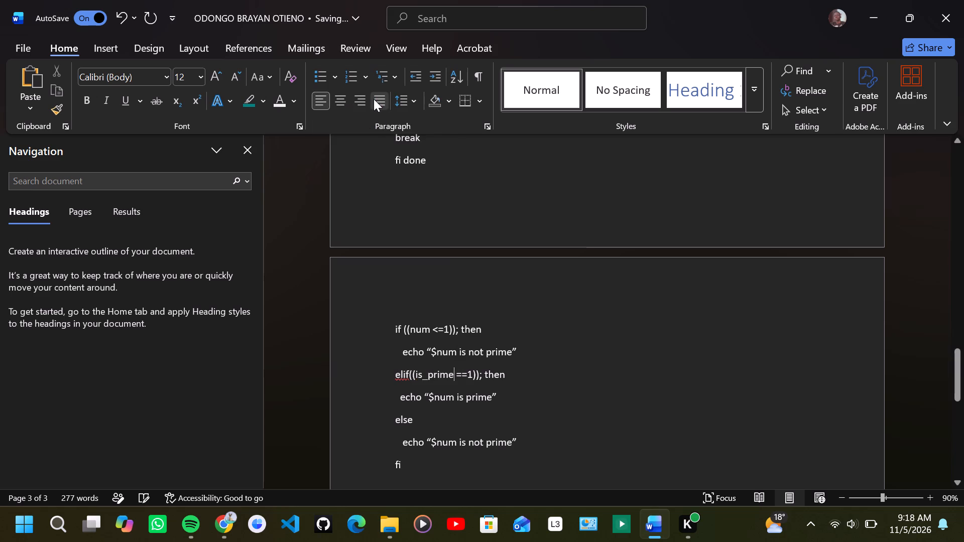
right_click(399, 372)
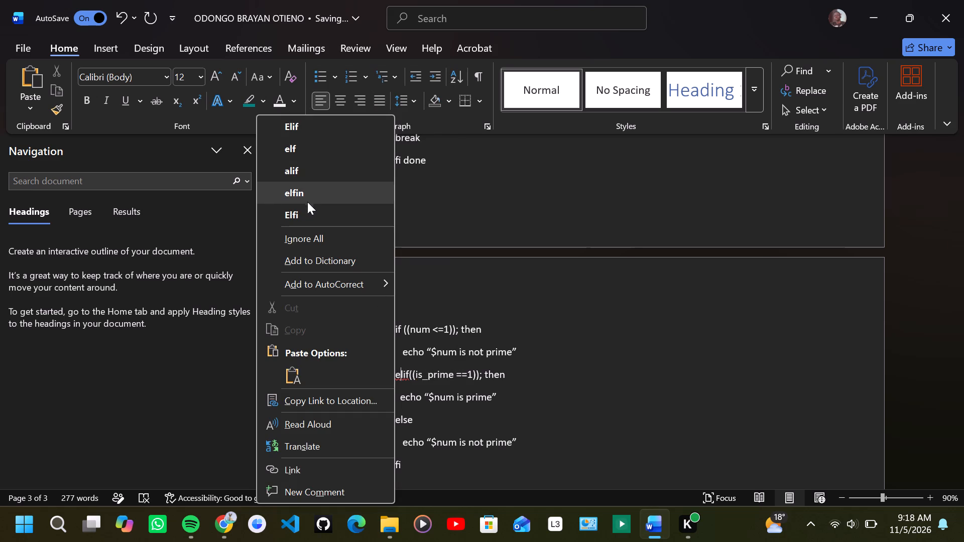
left_click(308, 242)
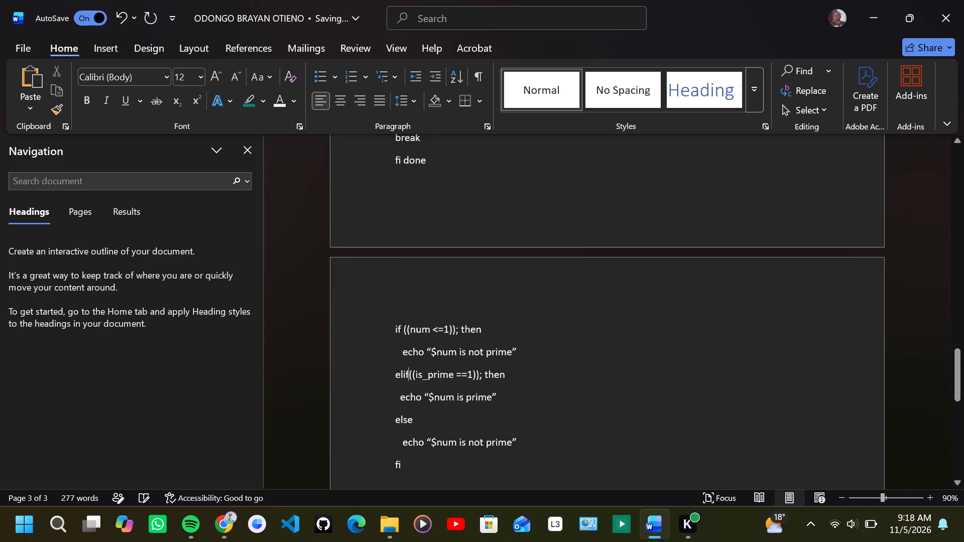
Accept the grammar suggestion "if (" in the num %i==0 condition line above "is_prime=0".
scroll(556, 209, "up", 2)
scroll(556, 209, "down", 2)
scroll(556, 209, "up", 3)
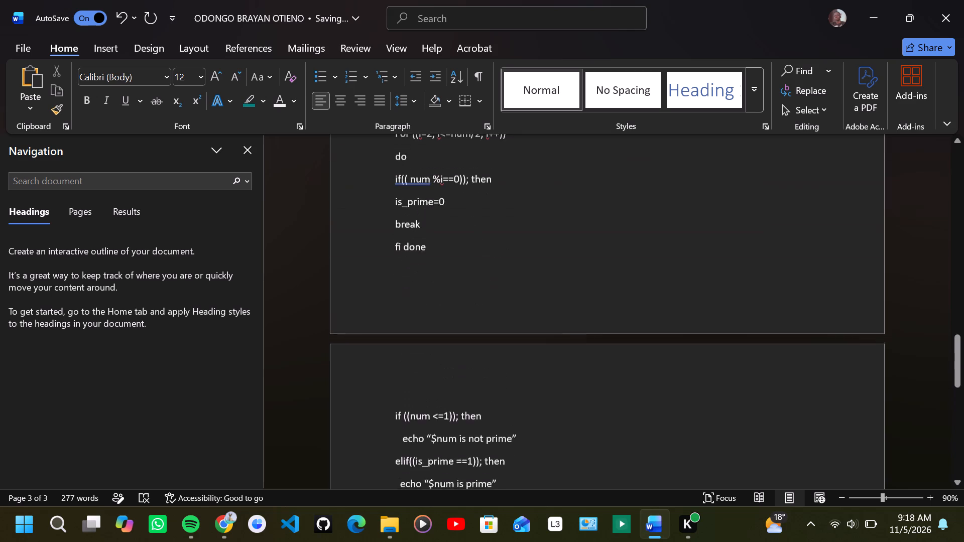
scroll(427, 200, "up", 1)
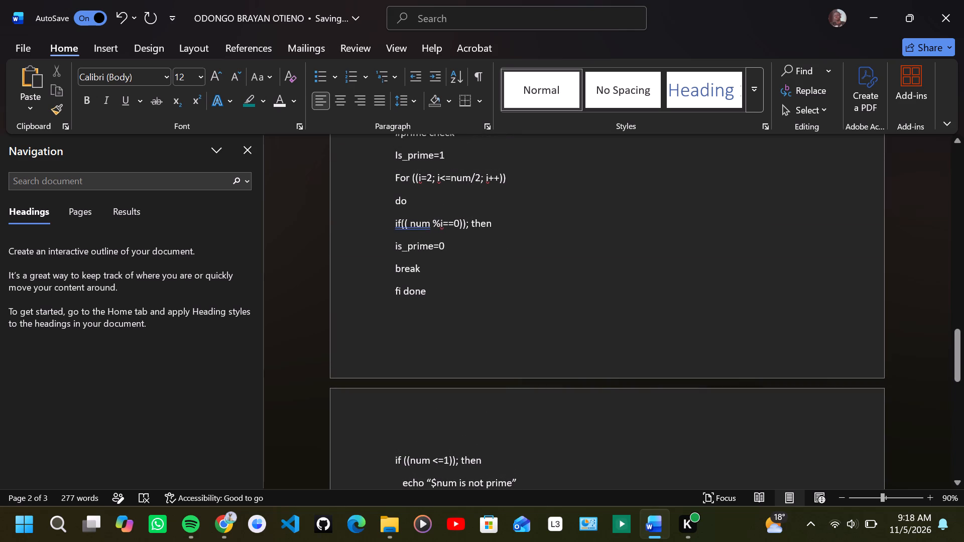
right_click(405, 223)
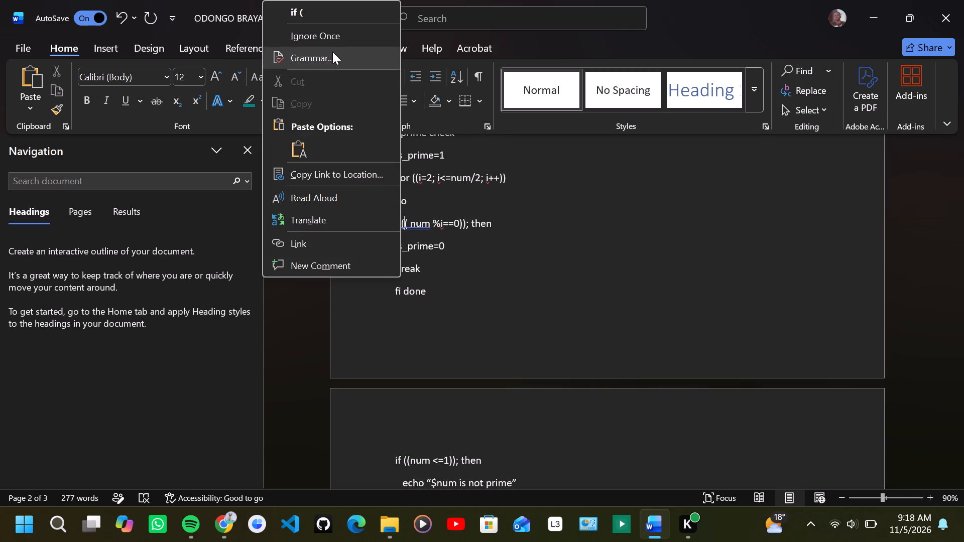
left_click(310, 14)
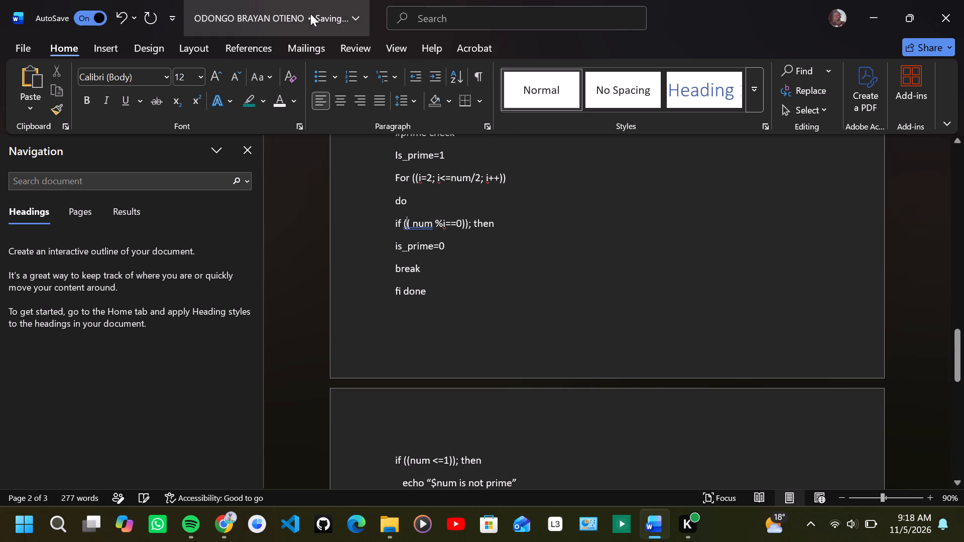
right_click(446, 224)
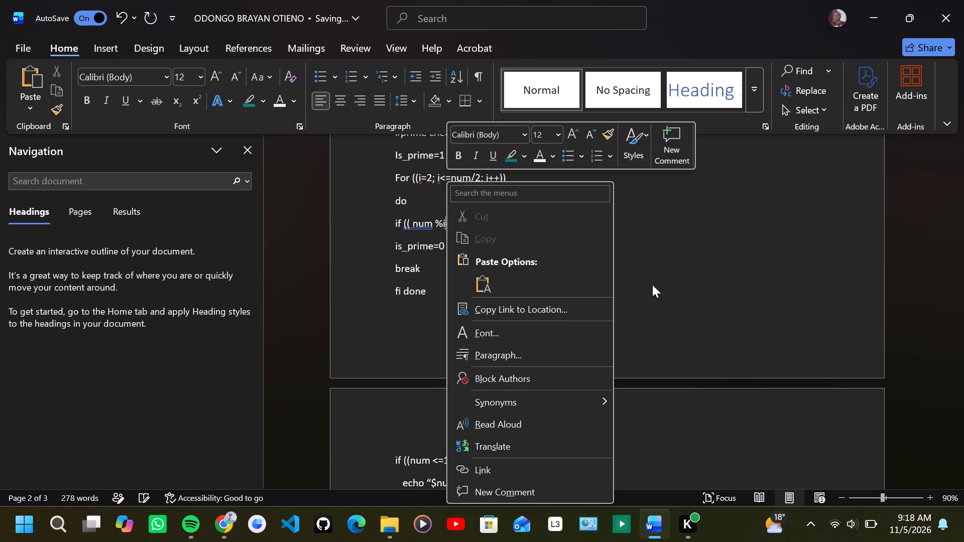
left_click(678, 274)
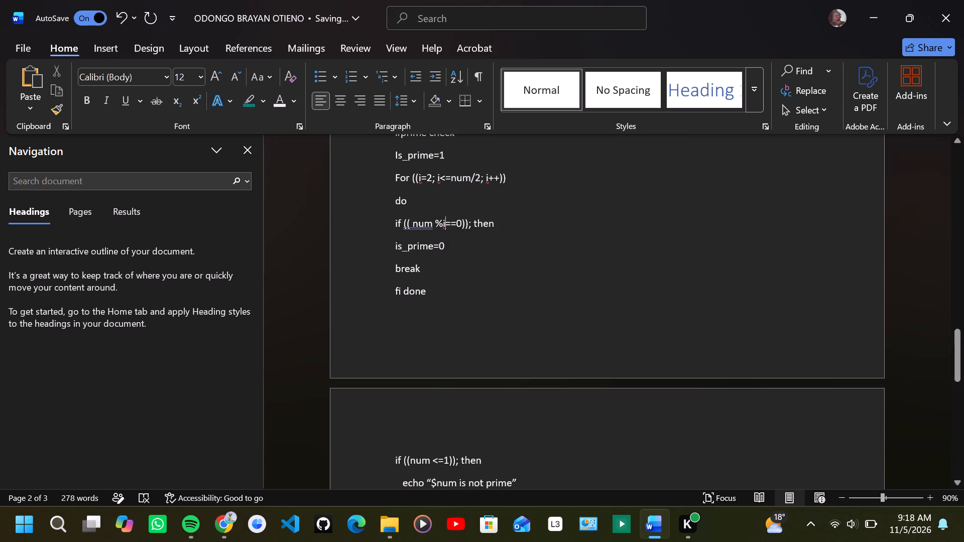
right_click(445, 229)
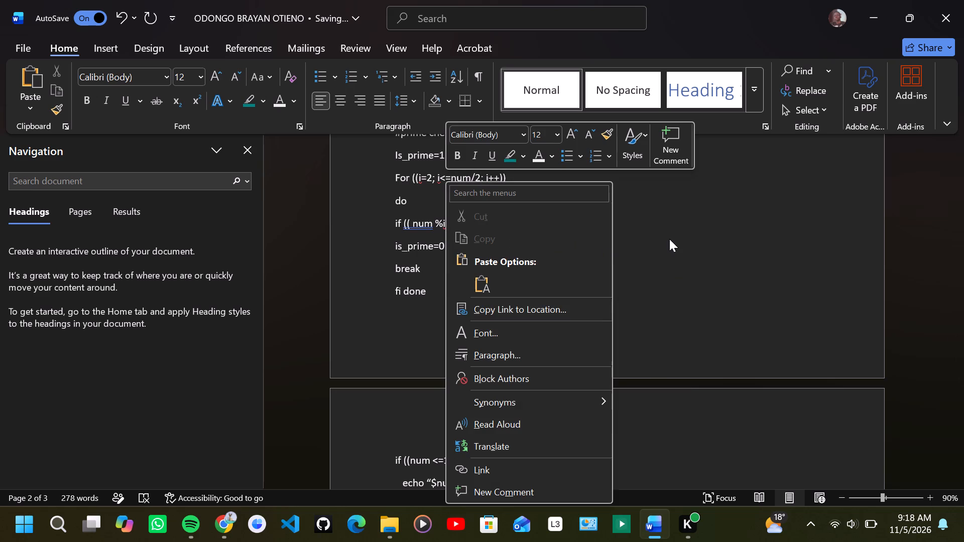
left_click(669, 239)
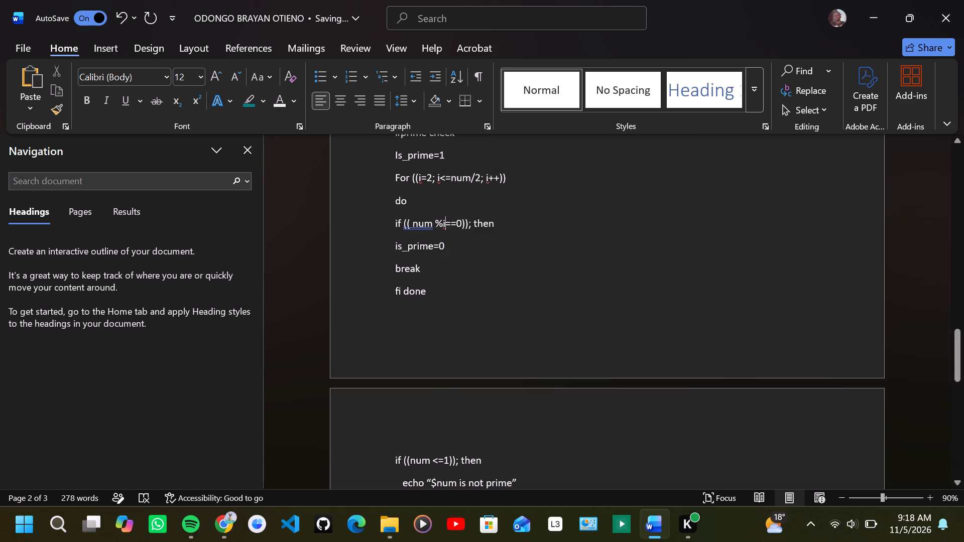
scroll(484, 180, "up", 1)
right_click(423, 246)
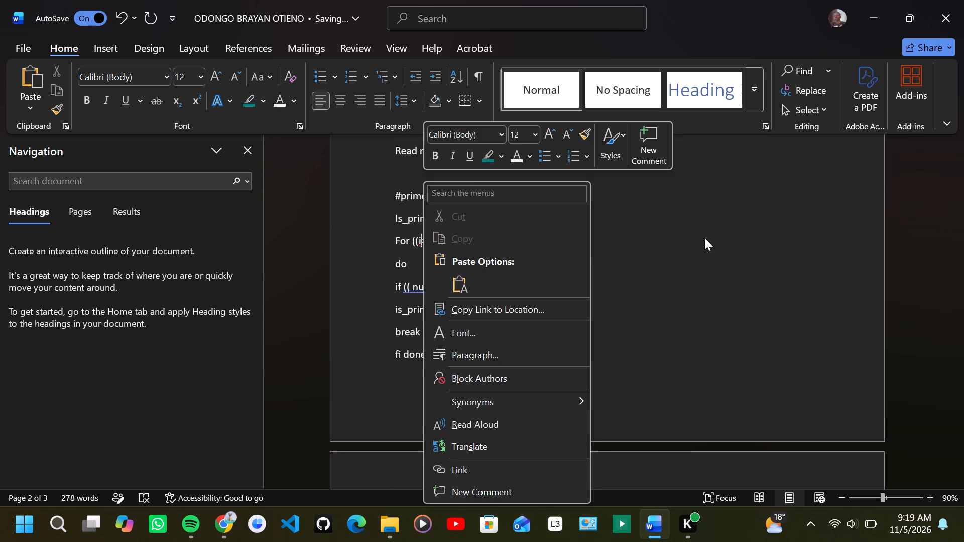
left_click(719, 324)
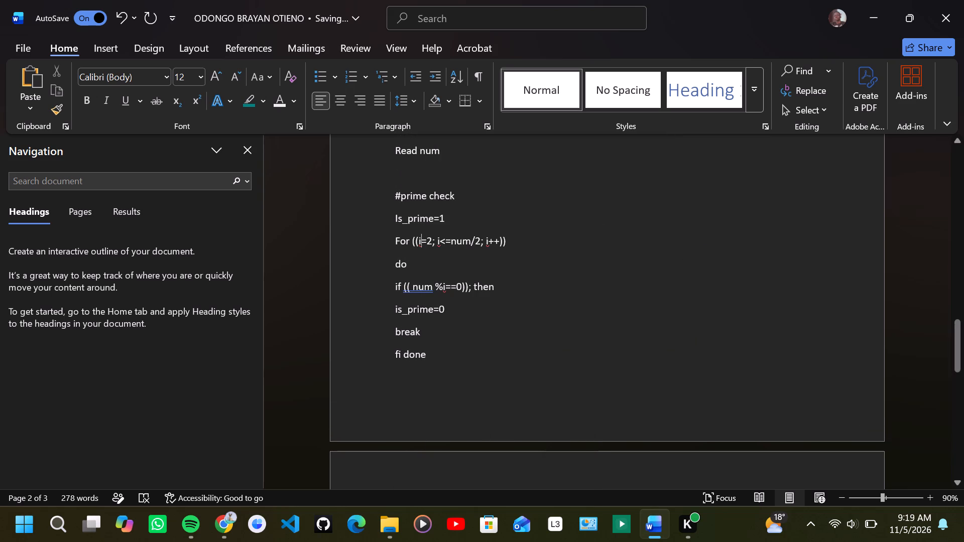
Return to the start of the document and save it.
scroll(719, 324, "up", 5)
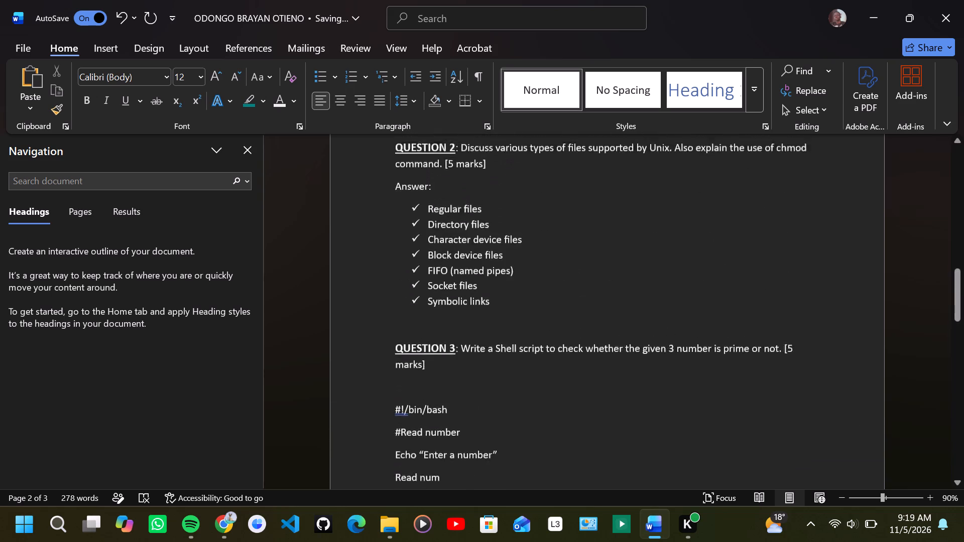
scroll(719, 324, "up", 9)
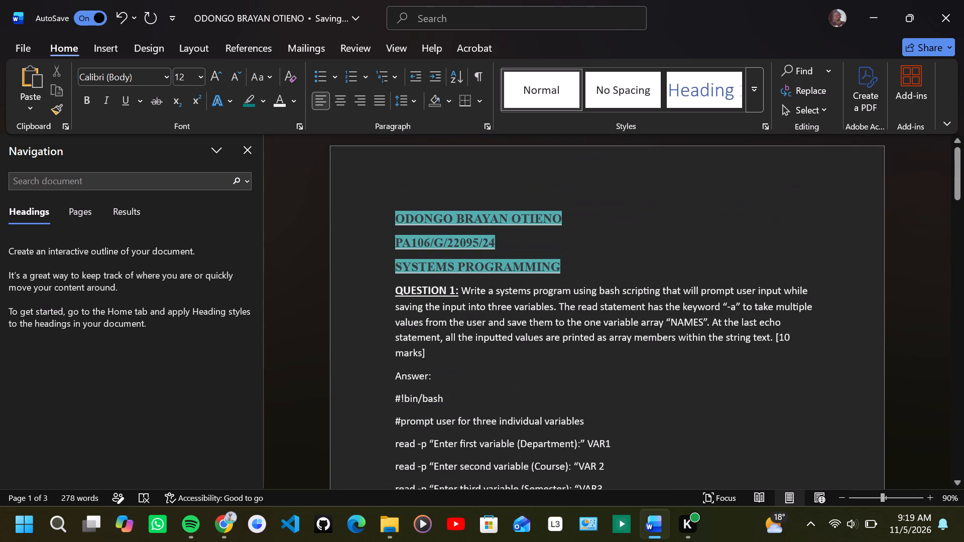
scroll(719, 324, "up", 2)
scroll(749, 310, "down", 1)
scroll(749, 310, "up", 1)
key("ctrl+s")
key("ctrl+s")
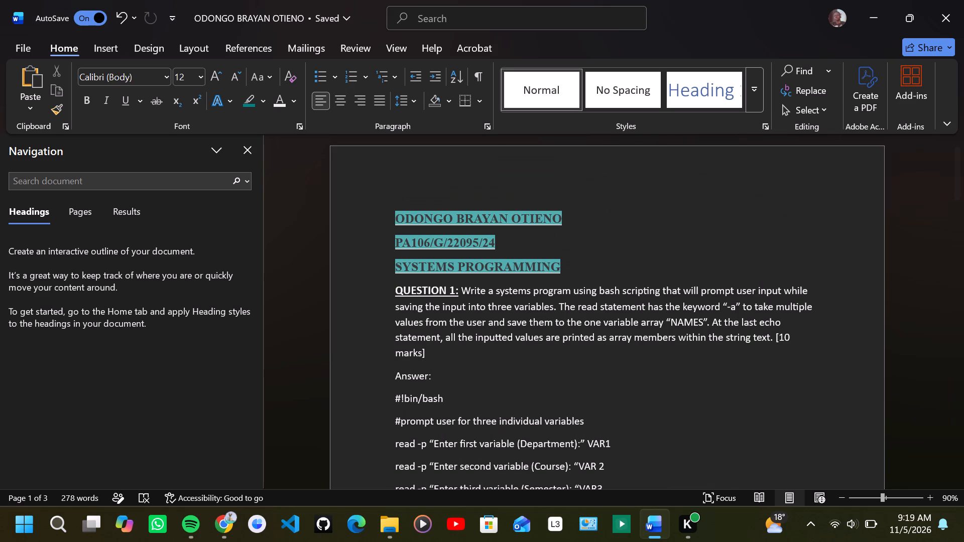
Check the document in the print preview, then return to editing without printing.
key("ctrl+p")
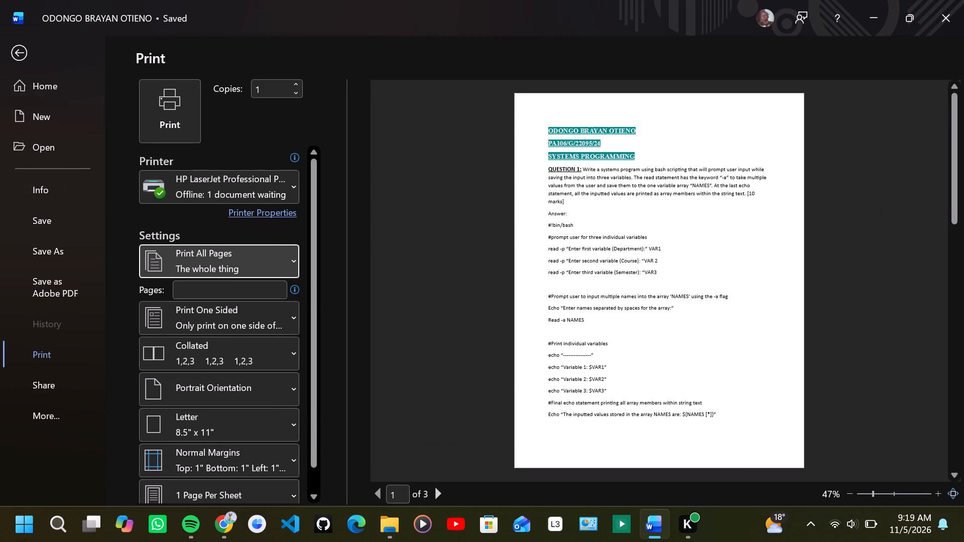
scroll(591, 357, "down", 2)
scroll(591, 357, "up", 6)
scroll(591, 357, "down", 5)
scroll(591, 357, "up", 2)
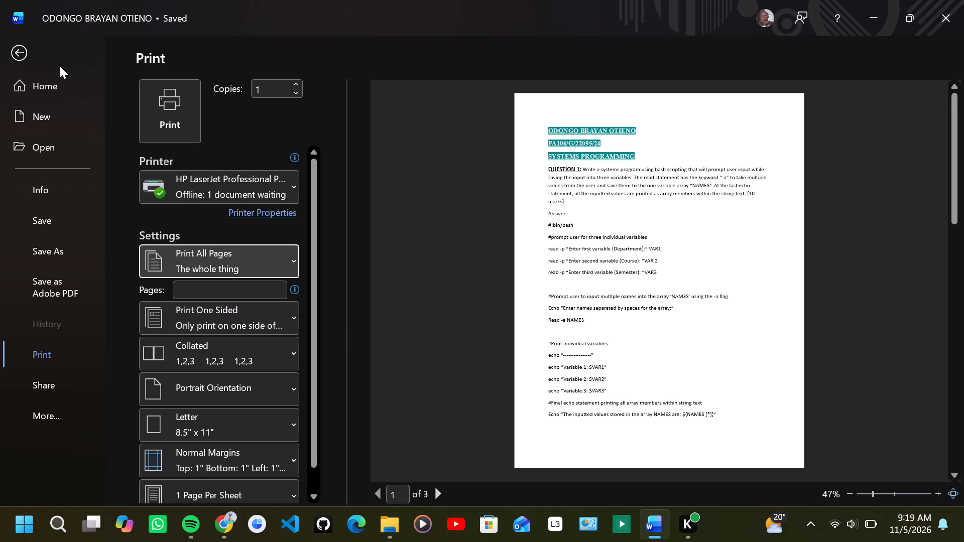
left_click(18, 55)
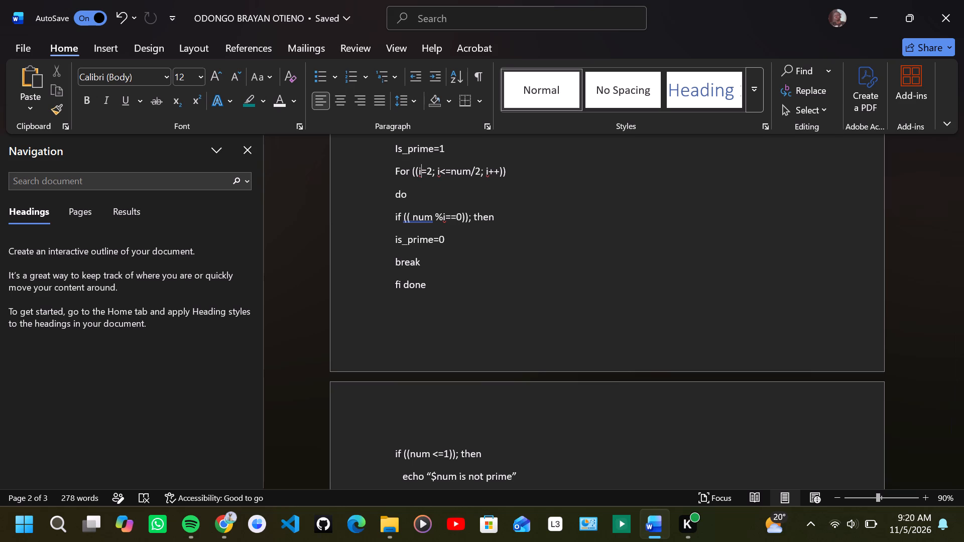
Set the line spacing of the whole Question 1 answer script, from #!bin/bash through the final Echo line, to 1.0.
scroll(638, 336, "up", 8)
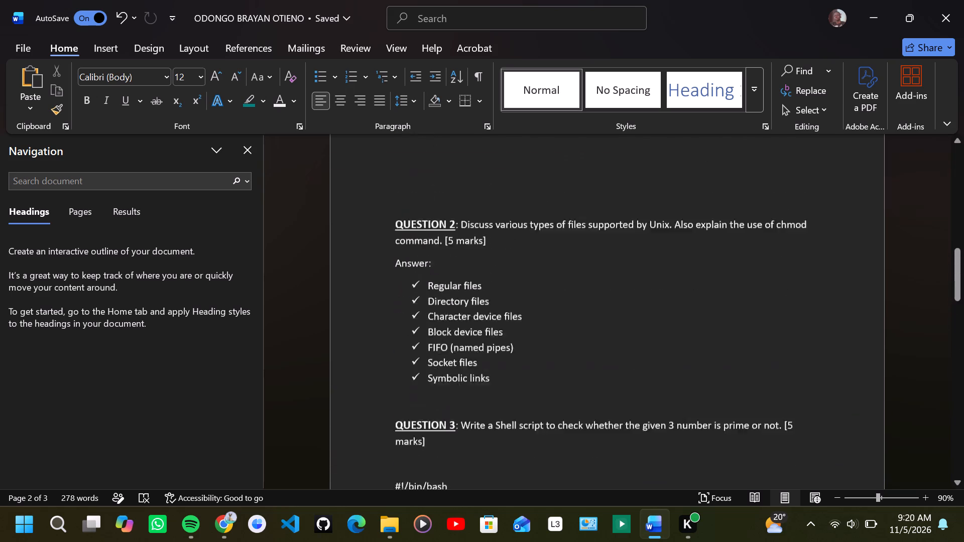
scroll(638, 336, "up", 7)
scroll(638, 336, "down", 1)
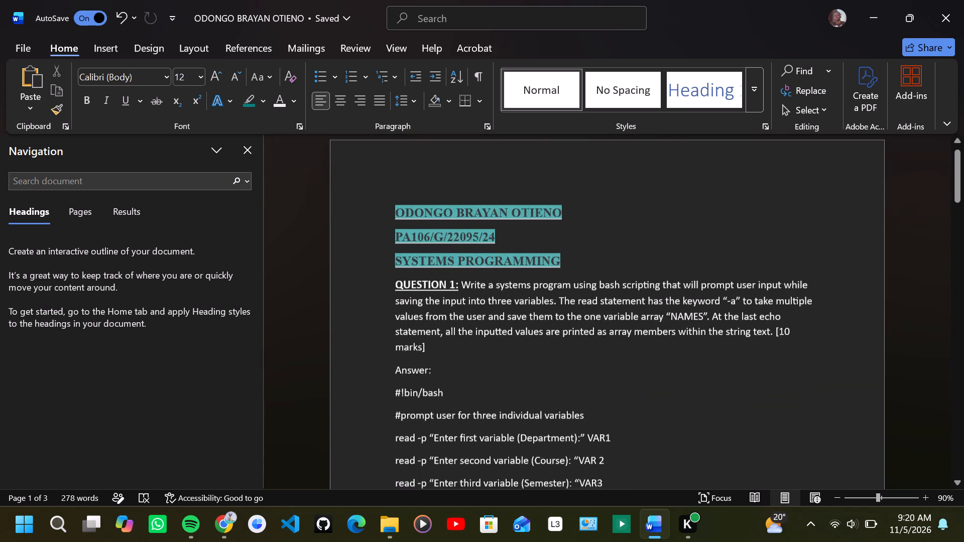
scroll(638, 336, "down", 2)
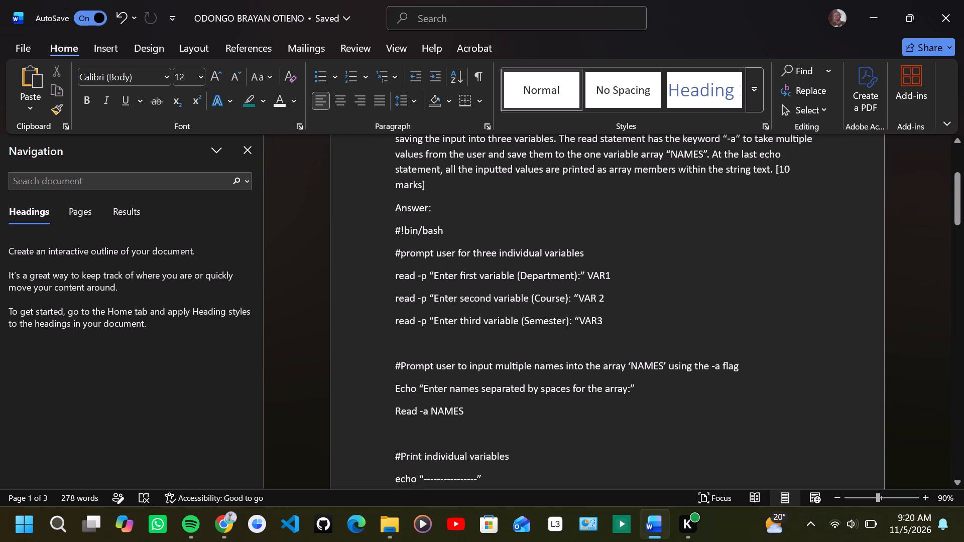
left_click_drag(394, 230, 570, 514)
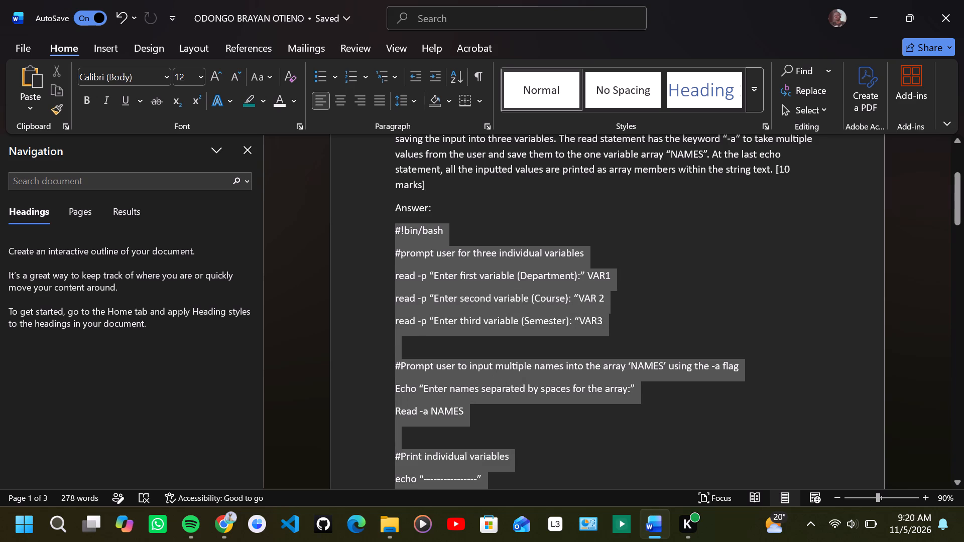
left_click_drag(570, 514, 621, 232)
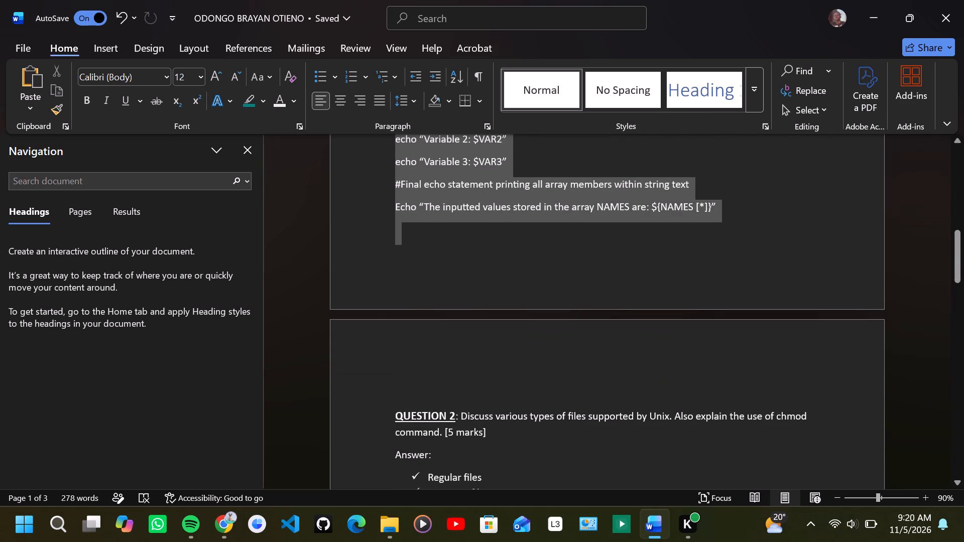
left_click_drag(621, 232, 621, 234)
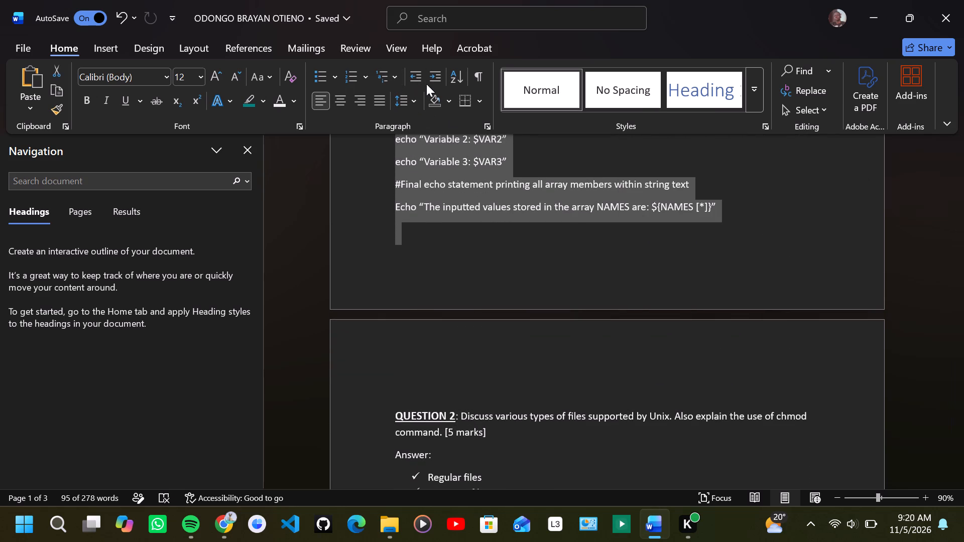
left_click(415, 99)
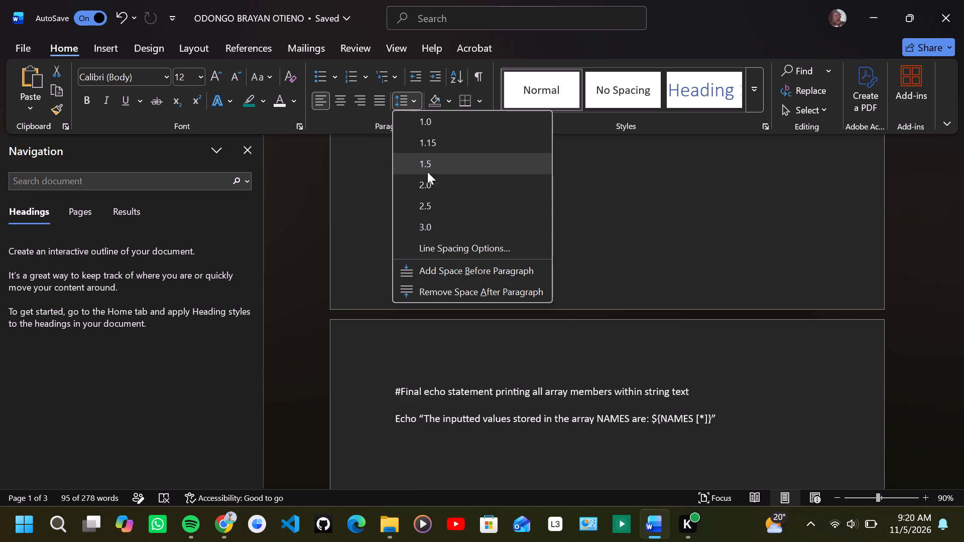
left_click(431, 118)
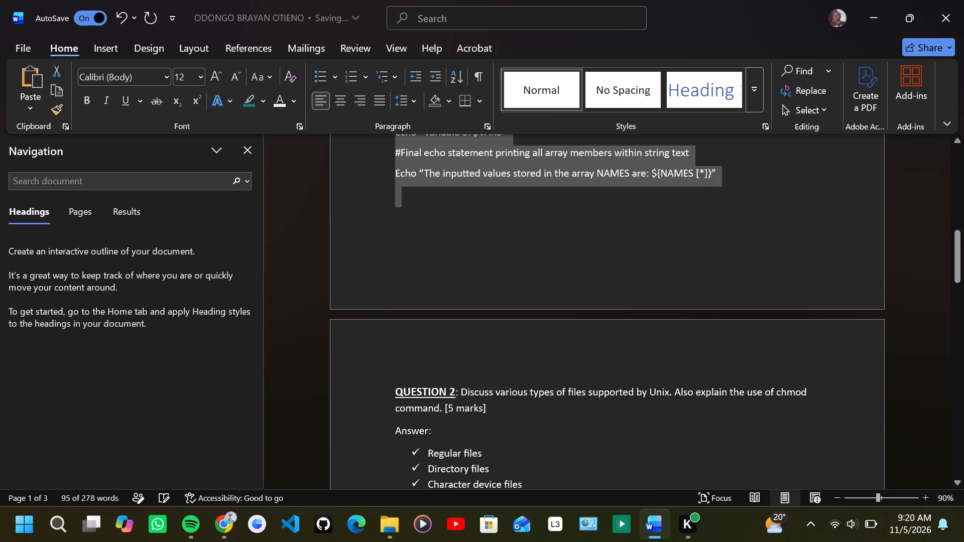
scroll(521, 209, "up", 4)
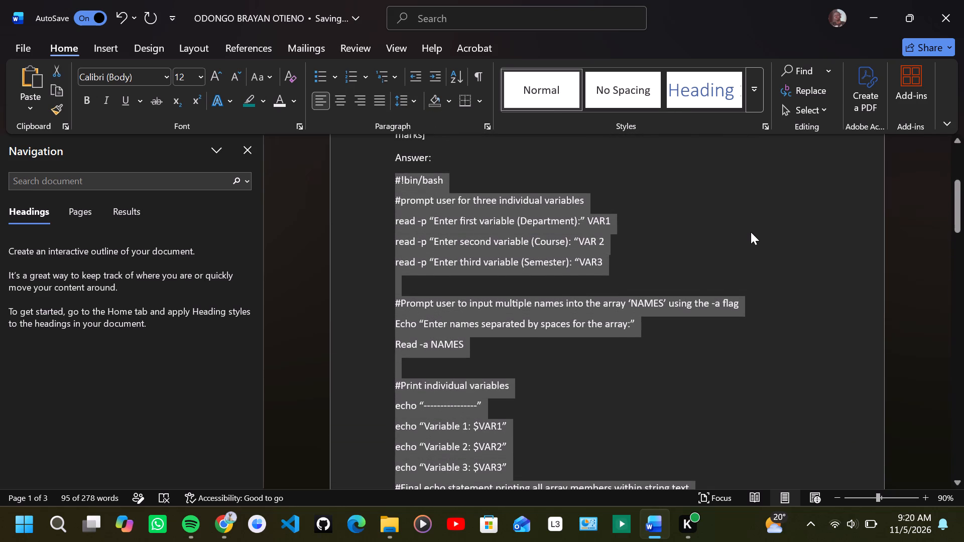
left_click(751, 232)
scroll(682, 293, "down", 2)
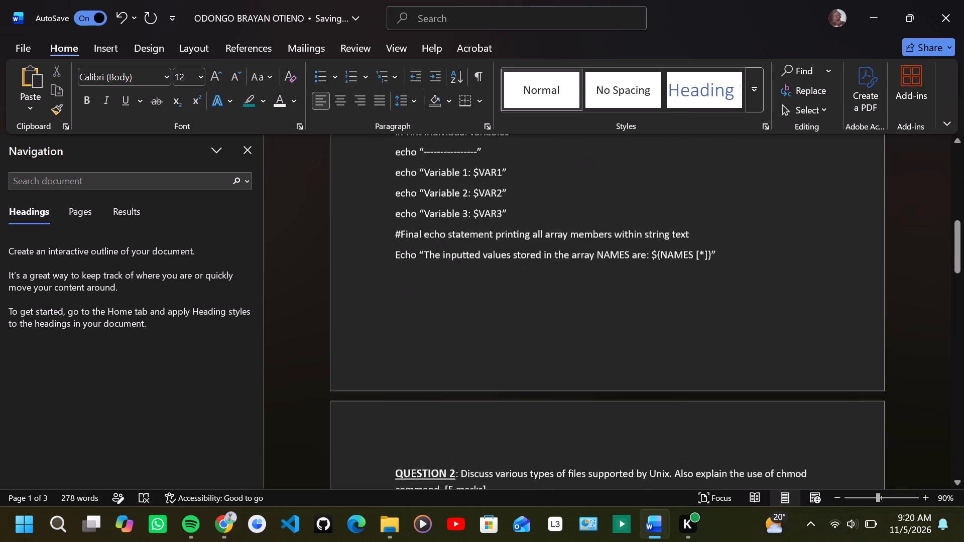
scroll(682, 293, "down", 1)
scroll(682, 293, "up", 4)
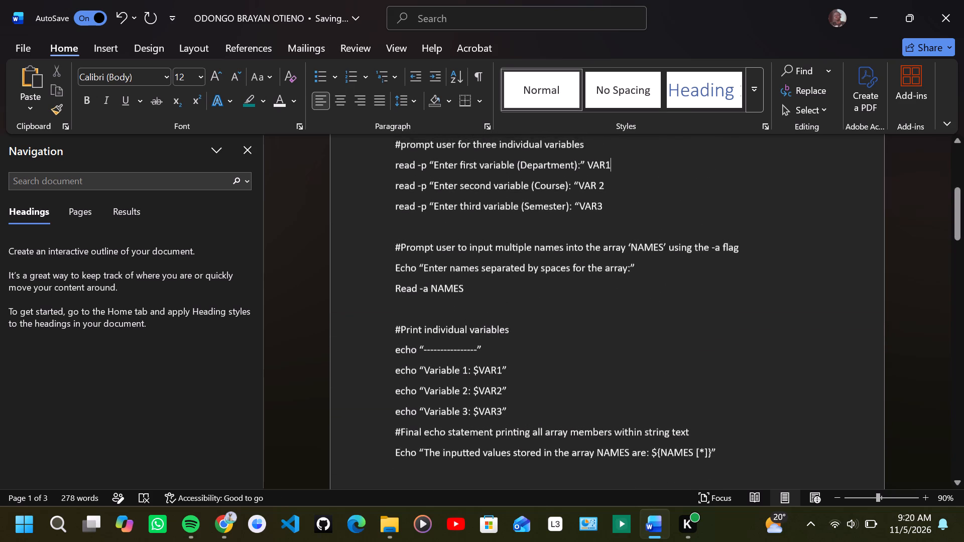
Insert a blank line between #!bin/bash and the "#prompt user for three individual variables" comment in the Question 1 script.
scroll(682, 293, "up", 3)
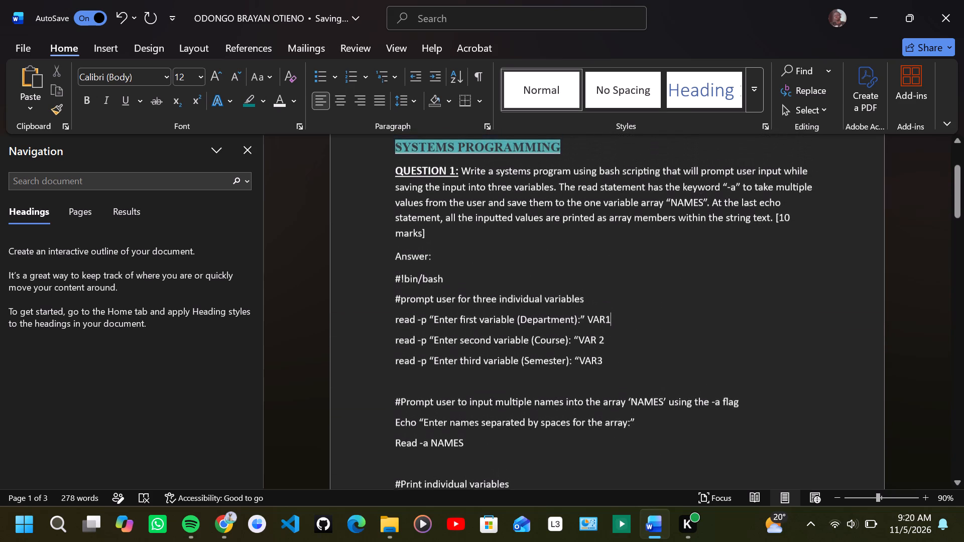
scroll(682, 293, "up", 1)
scroll(682, 293, "down", 2)
scroll(682, 293, "up", 1)
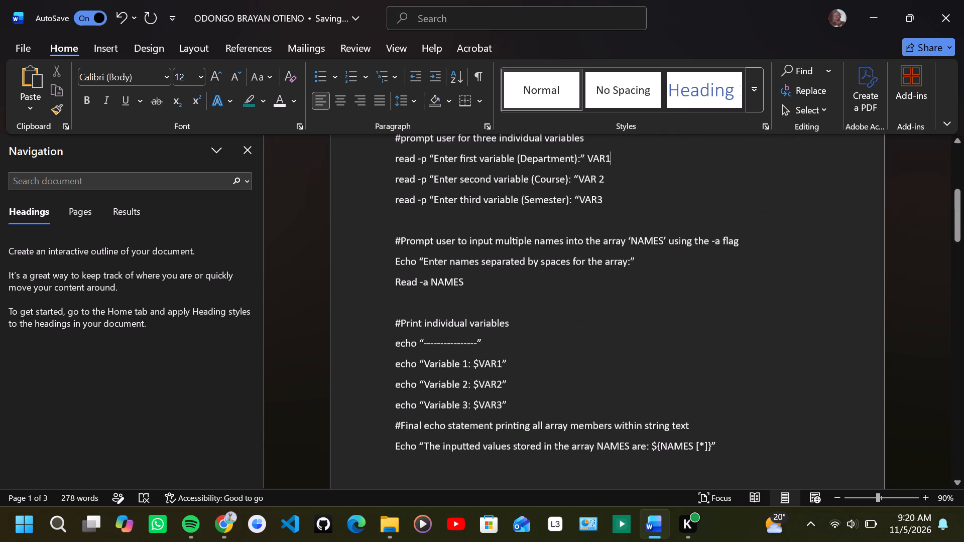
scroll(682, 293, "up", 2)
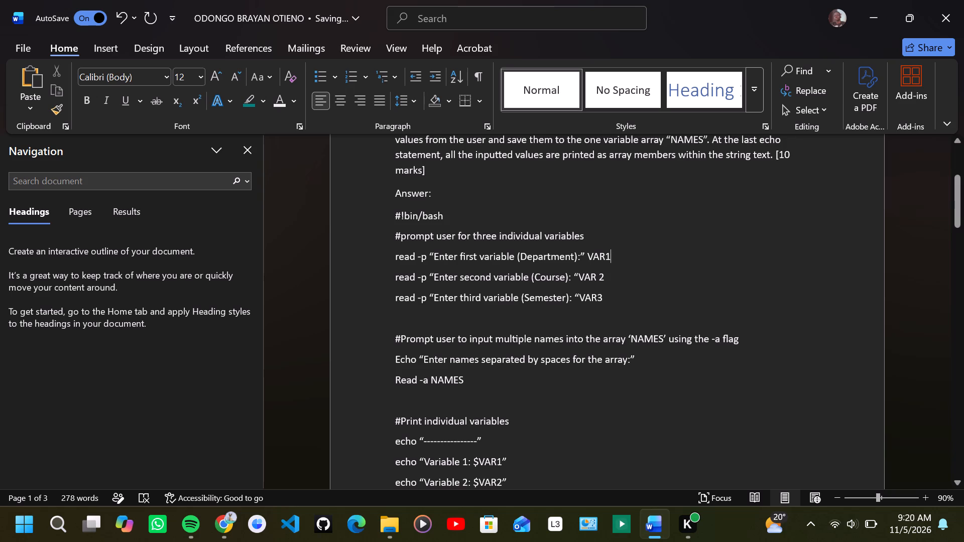
left_click(394, 216)
left_click(446, 213)
key("Return")
scroll(568, 374, "down", 1)
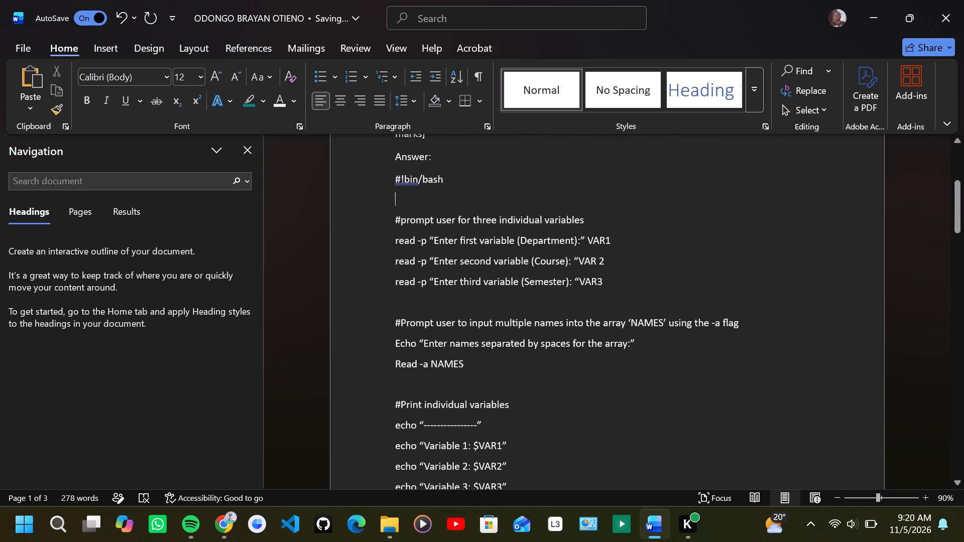
scroll(568, 374, "down", 2)
key("ctrl+z")
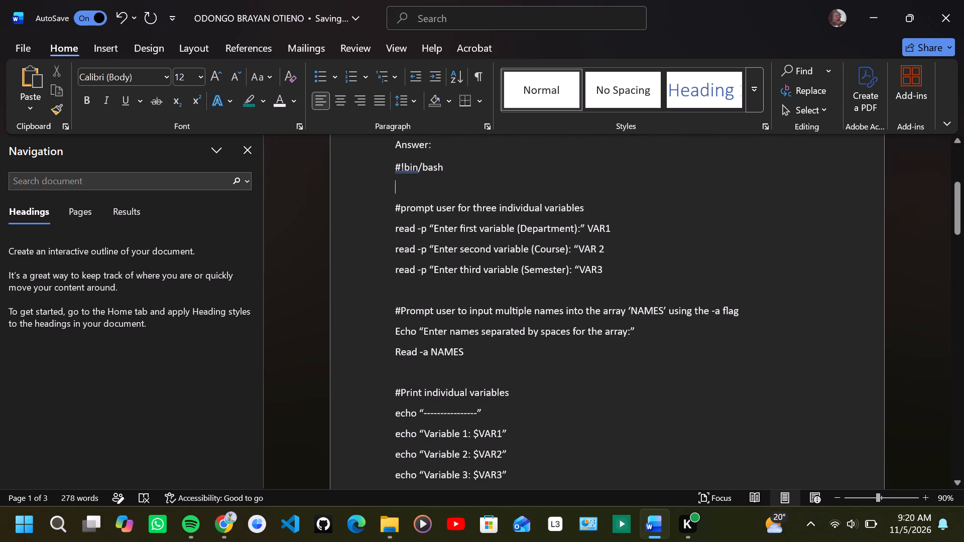
key("Return")
Examine the line spacing, indent and pagination options for the selected Question 1 script, then leave them without applying changes.
left_click_drag(394, 164, 697, 431)
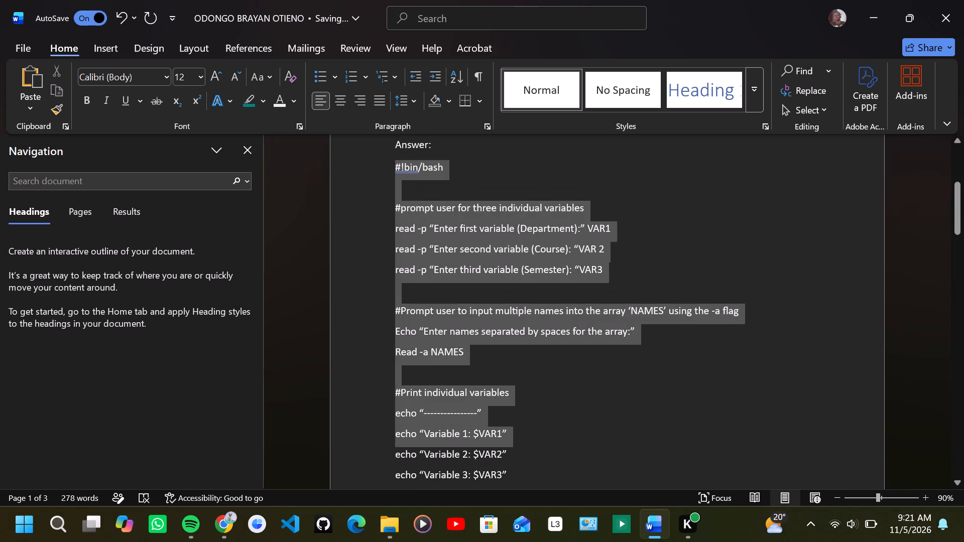
left_click_drag(697, 431, 743, 519)
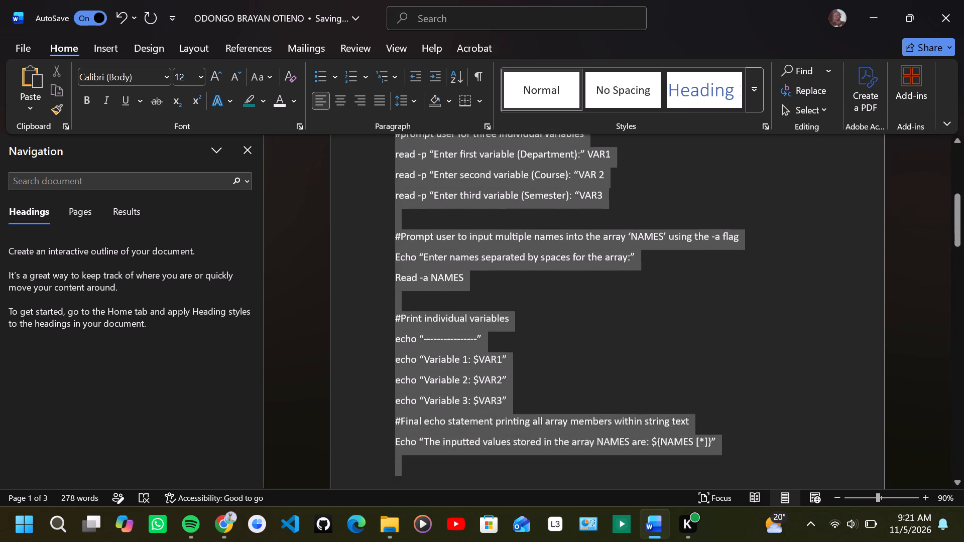
left_click_drag(743, 519, 737, 281)
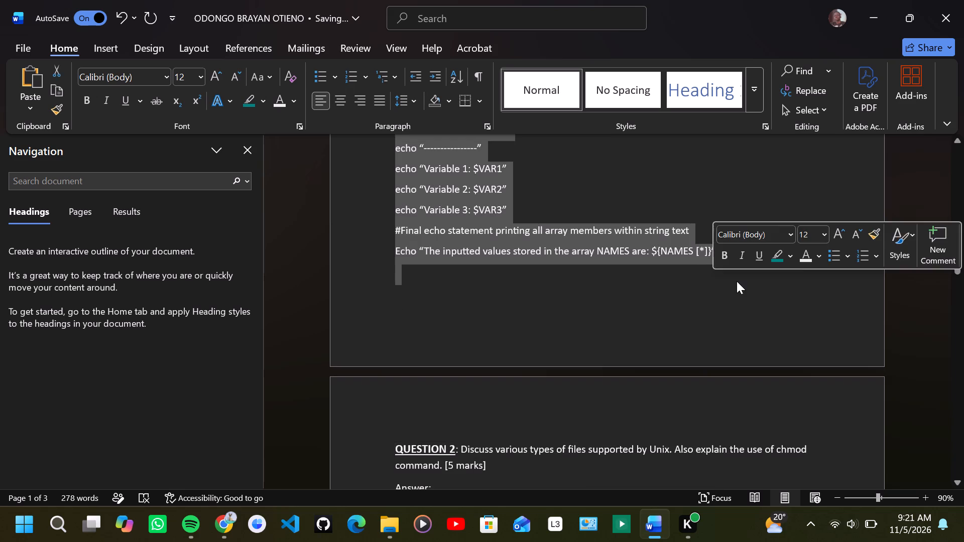
left_click(411, 99)
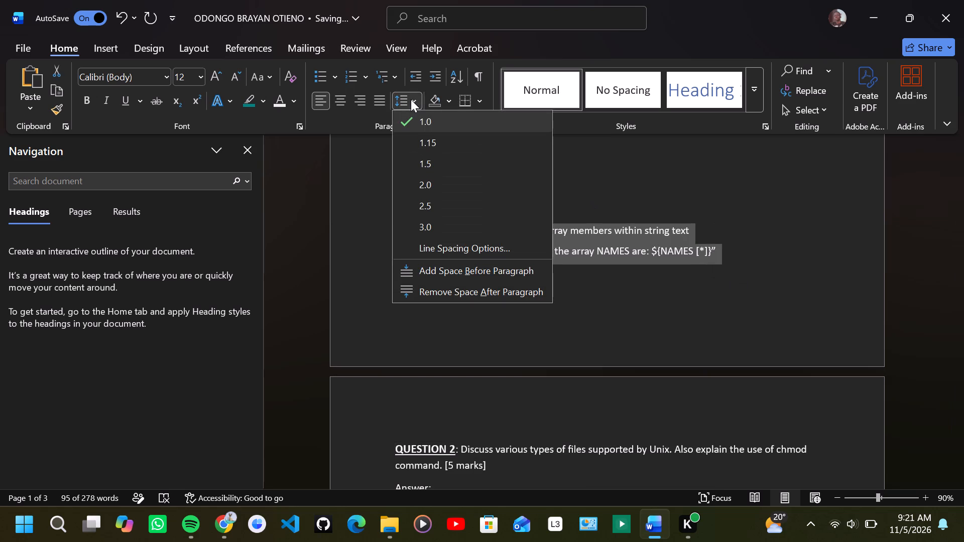
right_click(435, 122)
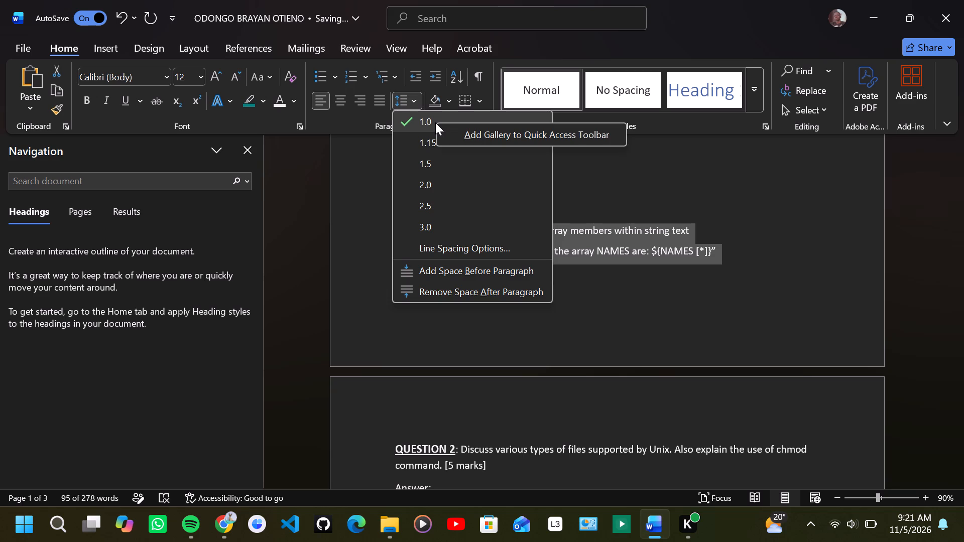
left_click(435, 122)
left_click(435, 122)
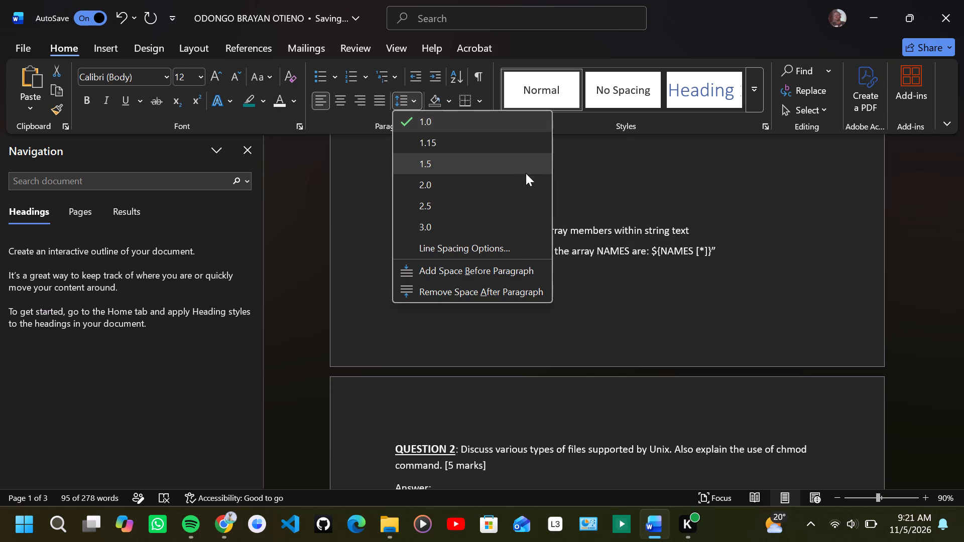
left_click(457, 254)
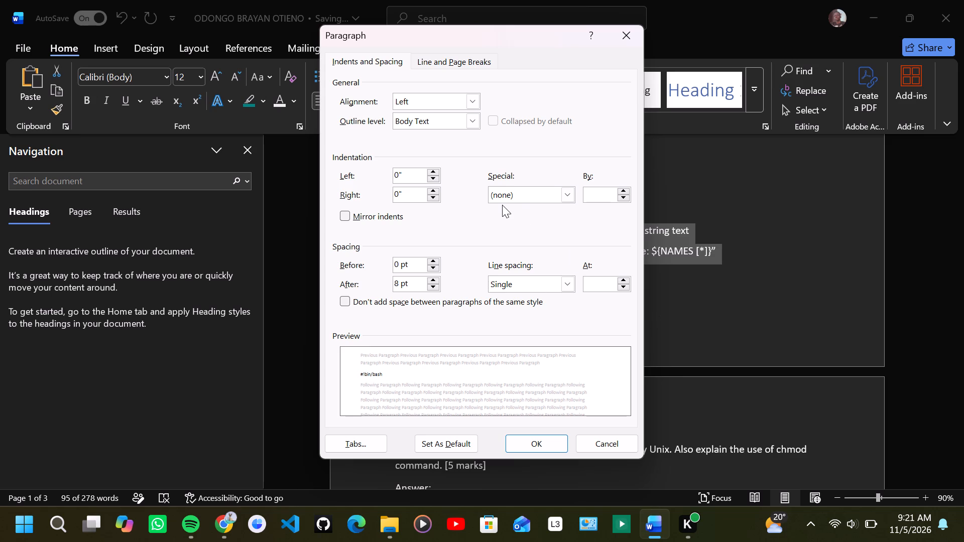
scroll(502, 205, "down", 2)
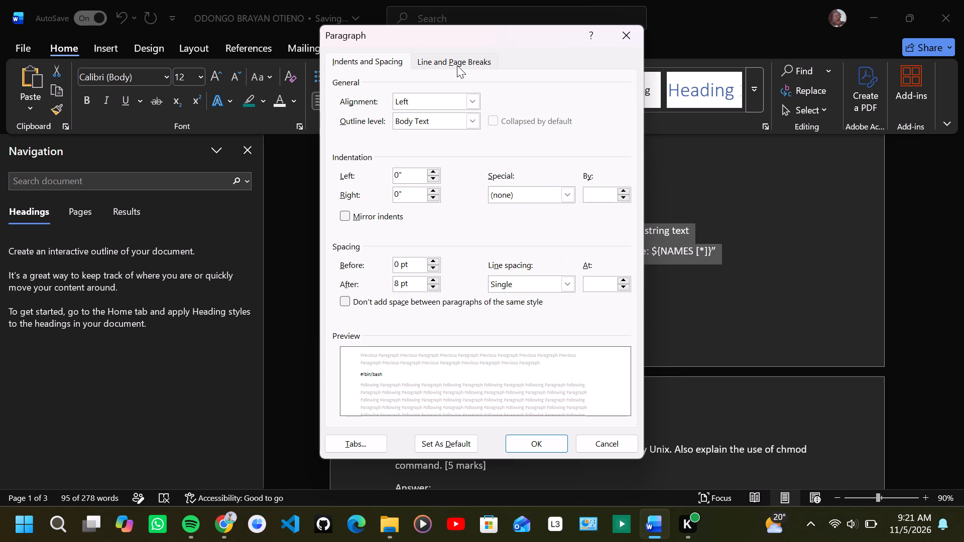
left_click(457, 65)
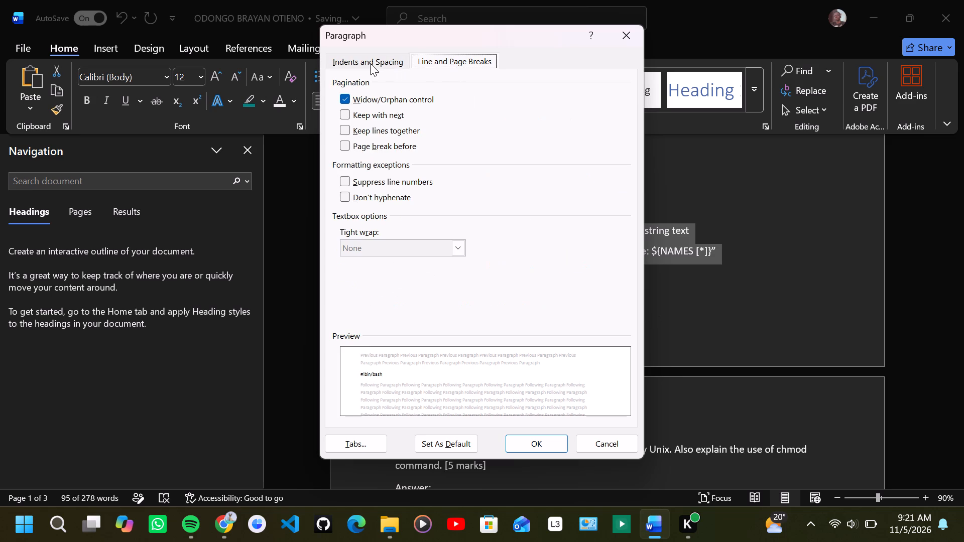
left_click(383, 63)
left_click(454, 60)
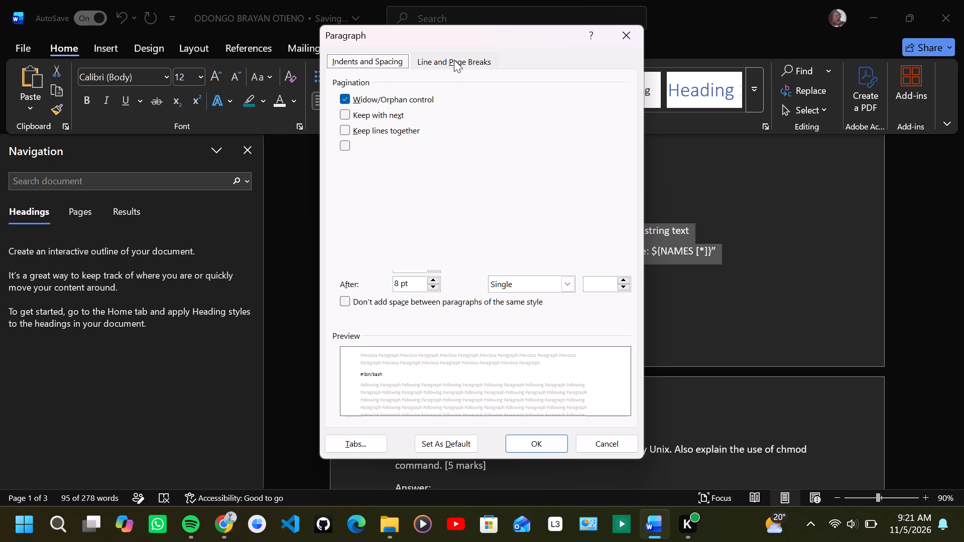
left_click(358, 56)
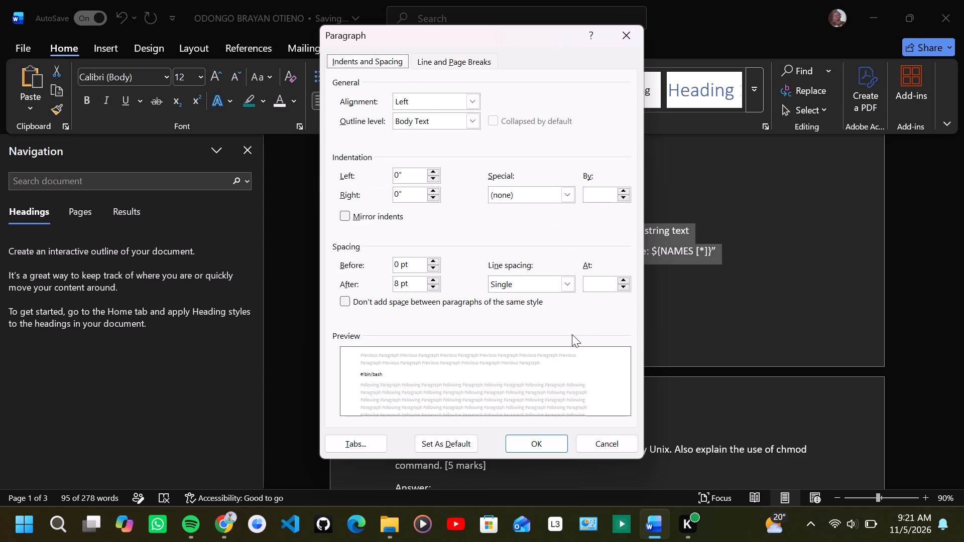
left_click(612, 431)
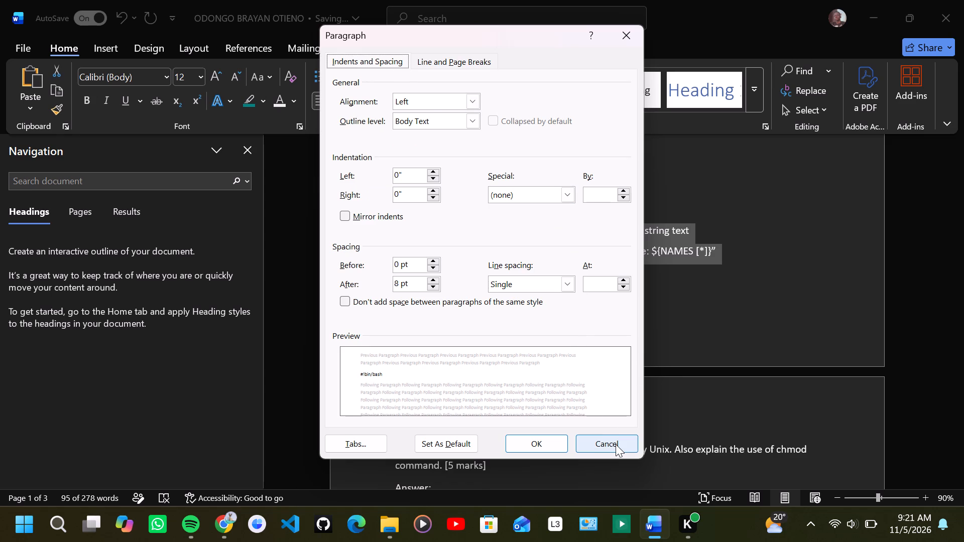
left_click(616, 444)
left_click_drag(616, 444, 616, 441)
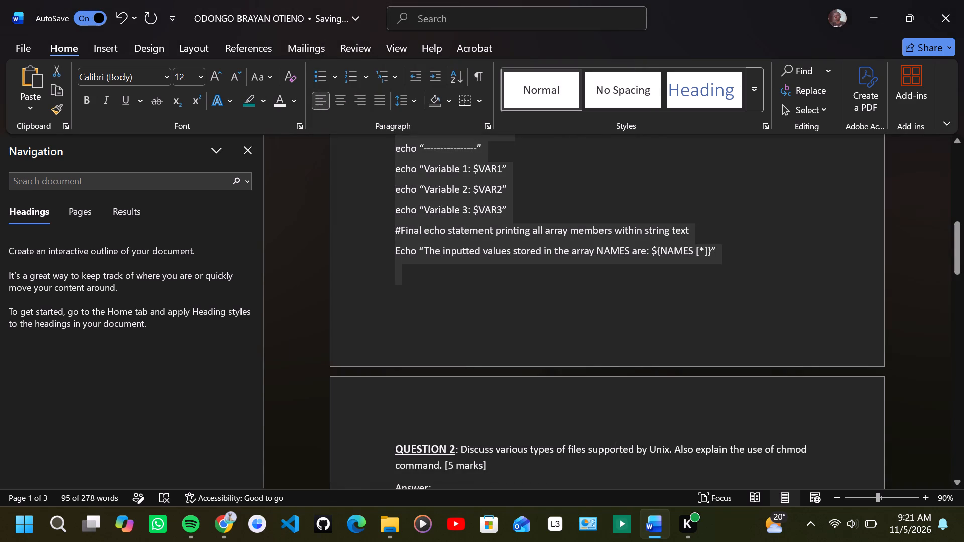
left_click_drag(616, 441, 722, 431)
scroll(722, 431, "up", 2)
scroll(576, 356, "up", 4)
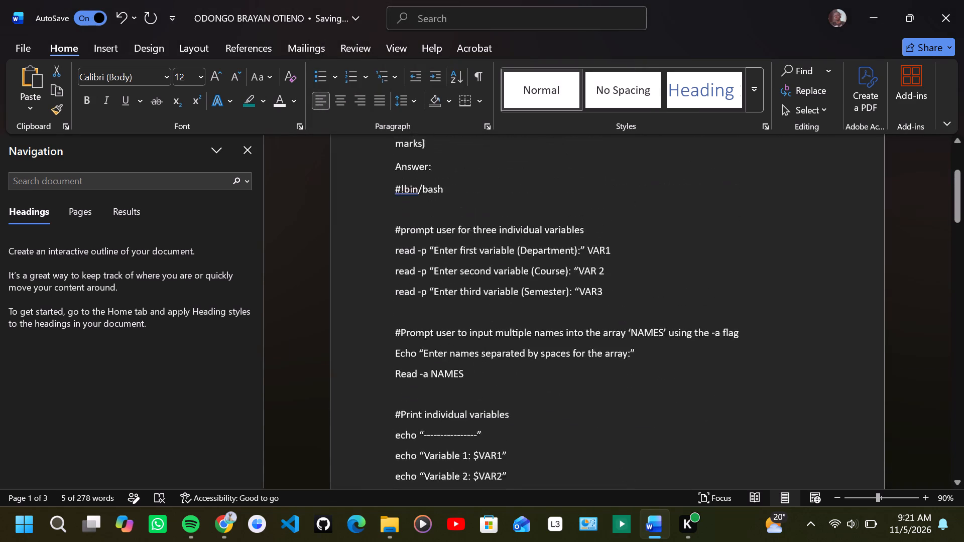
scroll(576, 356, "up", 3)
left_click(598, 411)
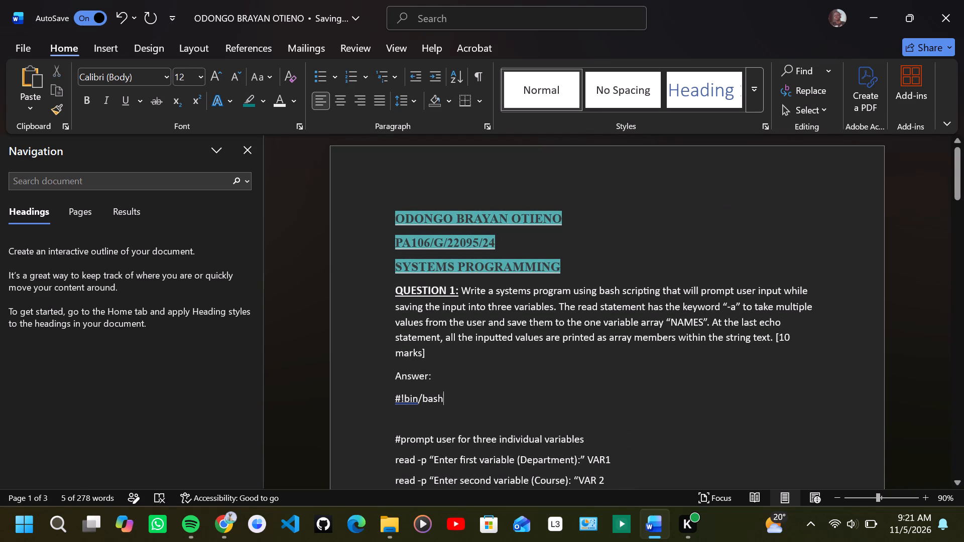
Add the description "- contain text, data, or program binaries." to the Regular files bullet in the Question 2 answer.
scroll(598, 411, "down", 4)
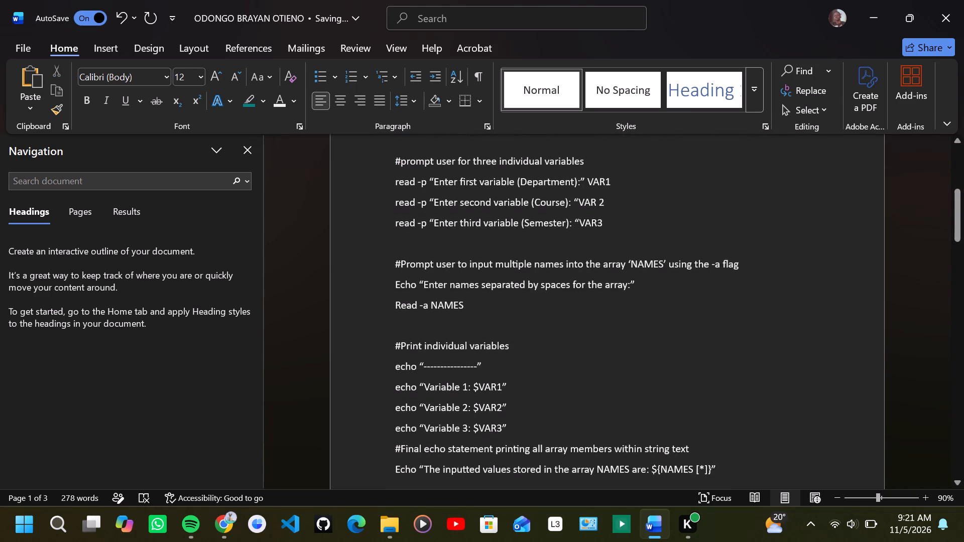
scroll(598, 411, "down", 5)
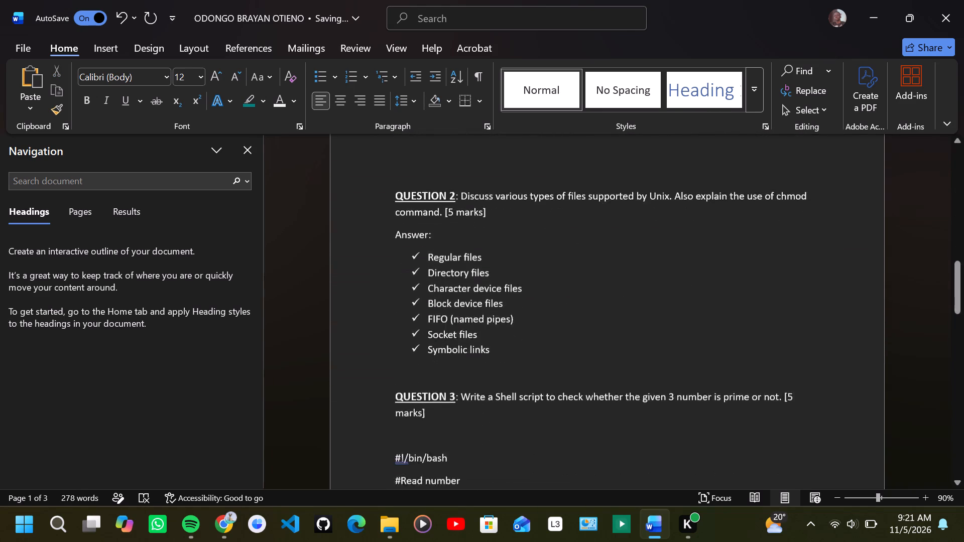
scroll(598, 411, "down", 1)
scroll(598, 411, "up", 3)
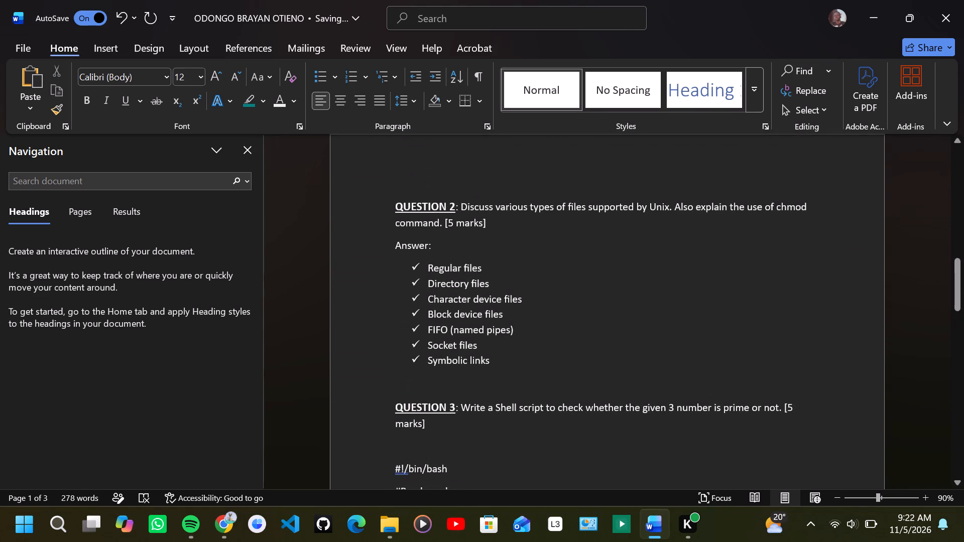
left_click(499, 273)
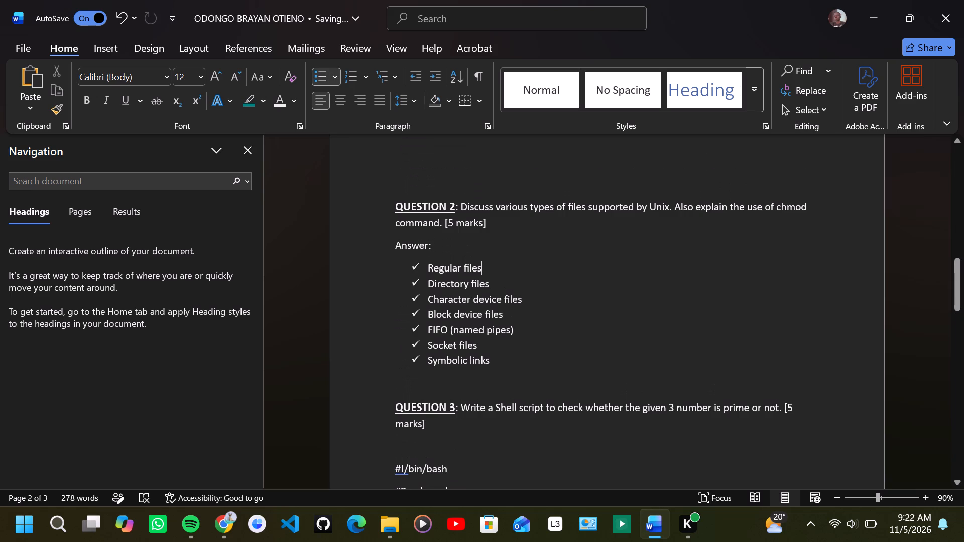
scroll(499, 273, "down", 4)
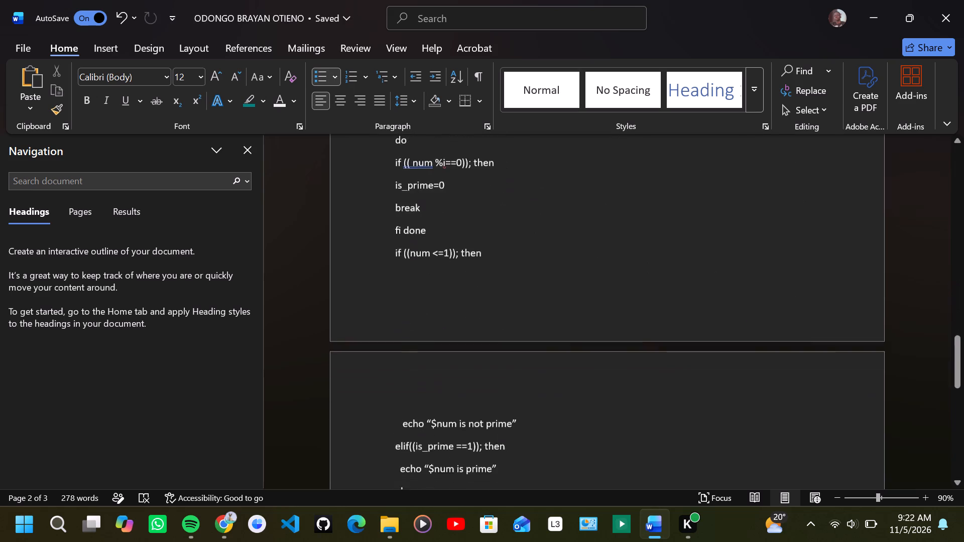
scroll(499, 273, "down", 3)
scroll(499, 273, "up", 7)
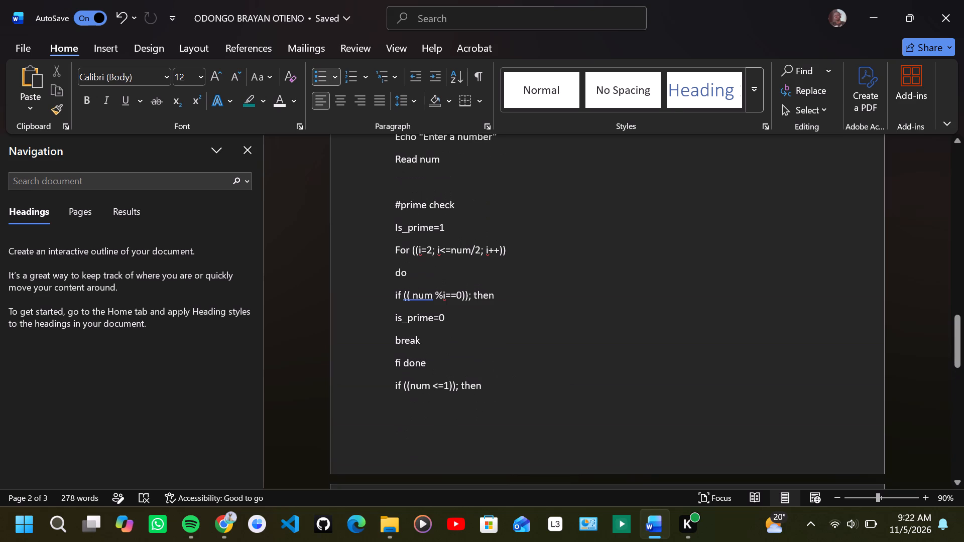
scroll(499, 273, "up", 6)
scroll(499, 273, "down", 2)
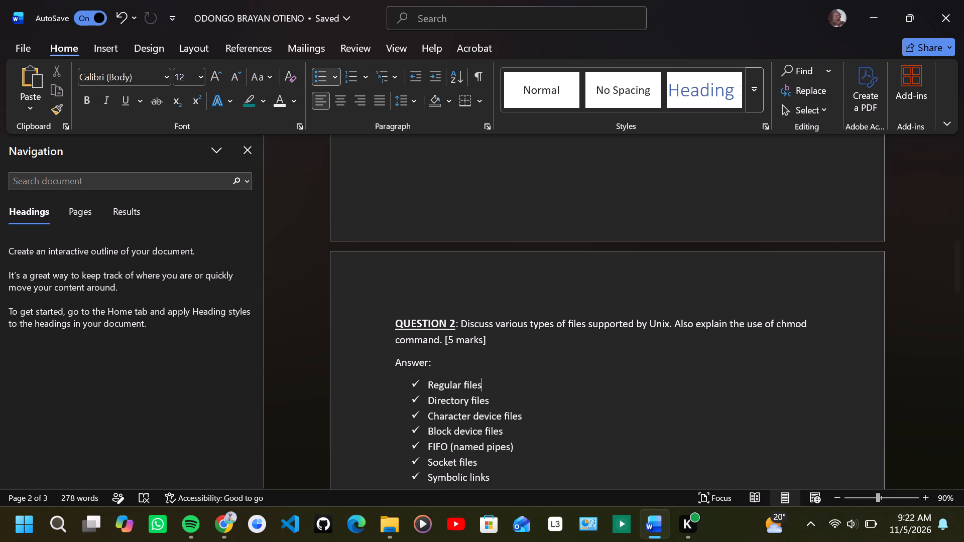
key("minus")
key("space")
type("co")
type("ntain text")
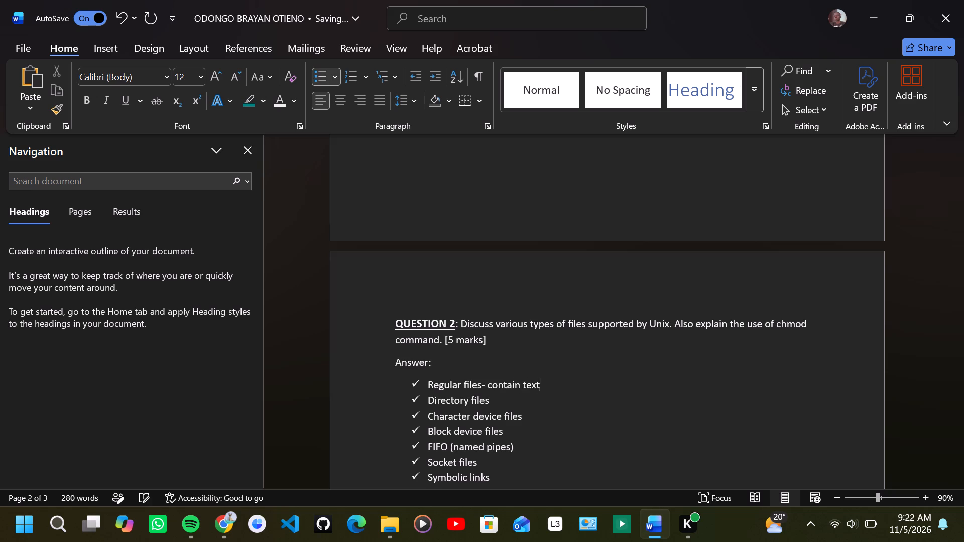
type(",")
key("space")
type("data")
type(", or")
key("space")
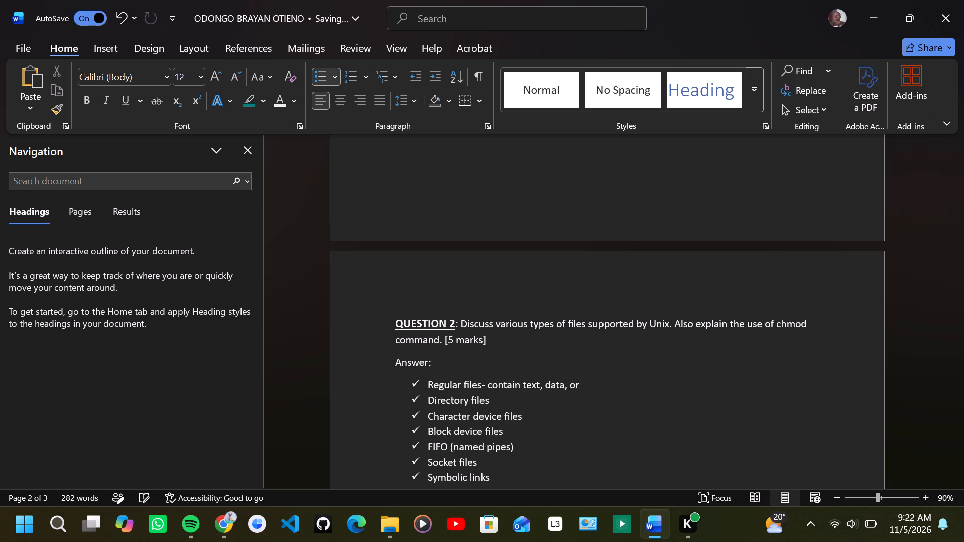
type("program binaries")
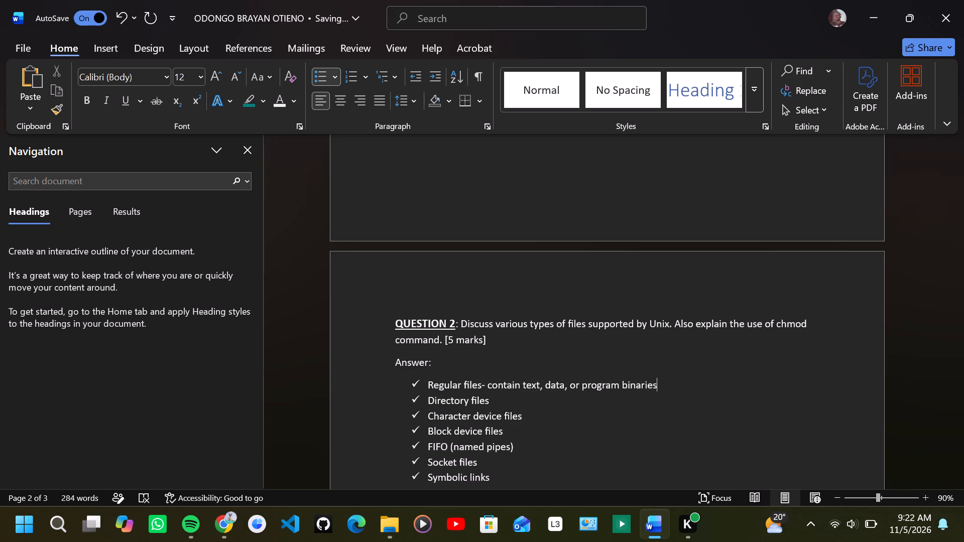
key("period")
Add the description "-special files that list other files." to the Directory files bullet in the Question 2 answer.
left_click(494, 396)
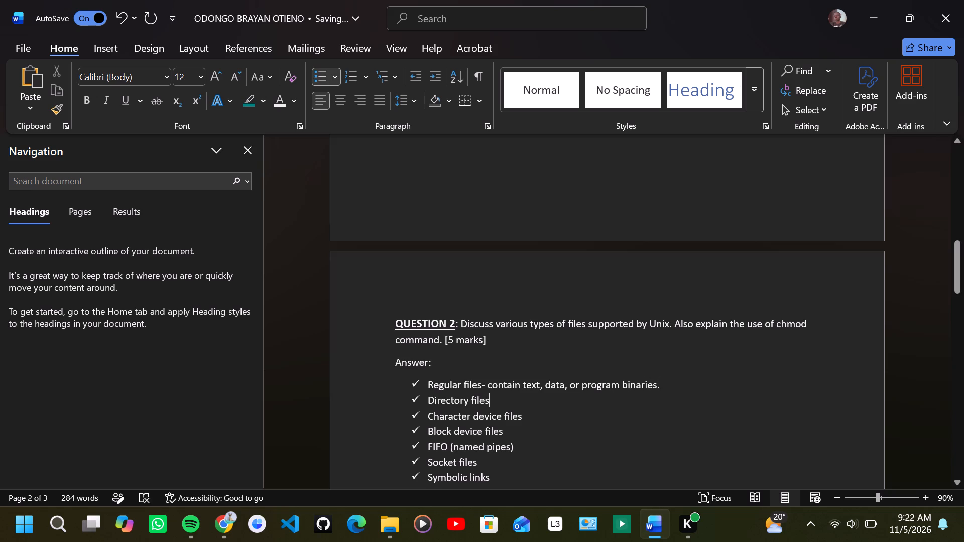
key("minus")
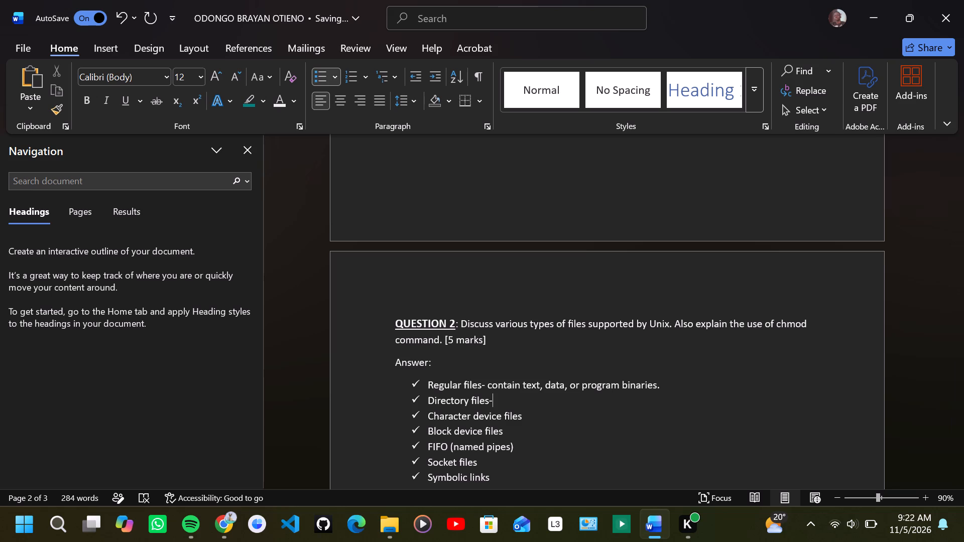
type("special files")
key("space")
type("that list")
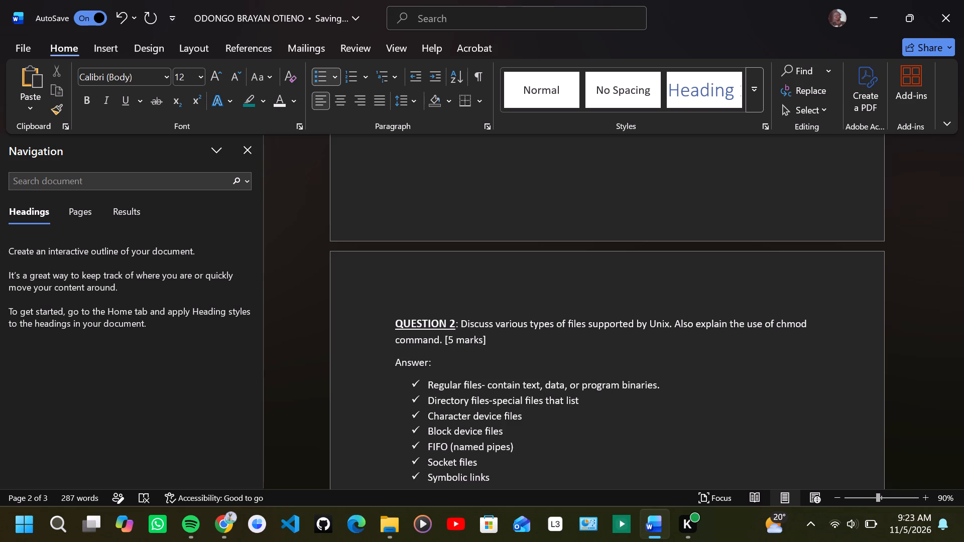
key("space")
type("other files")
key("period")
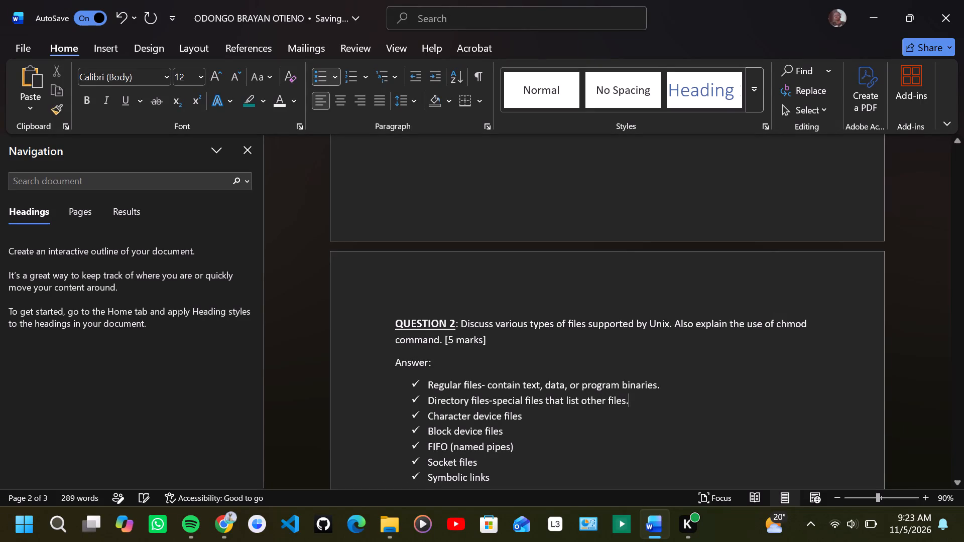
Add the description "- represent devices that handle data character by character." to the Character device files bullet.
left_click(524, 418)
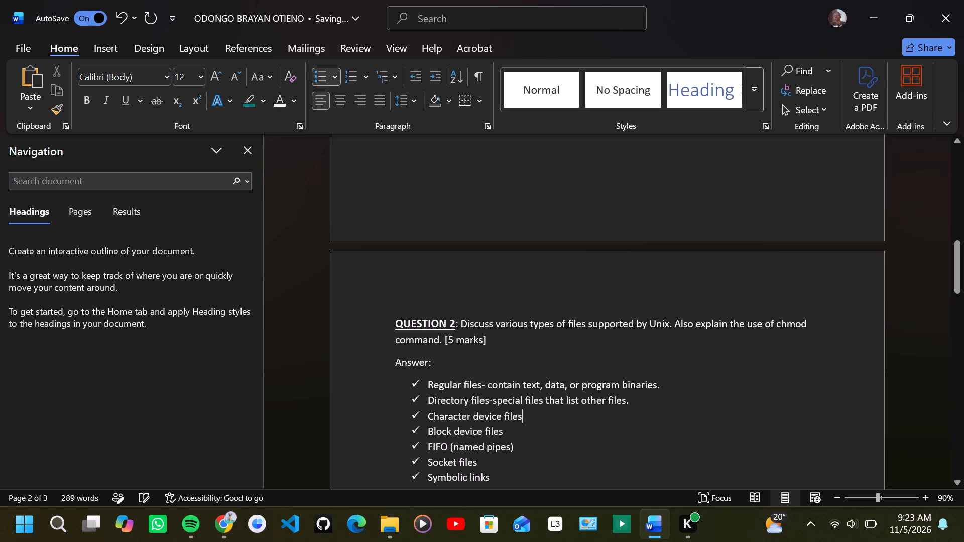
key("minus")
left_click(524, 418)
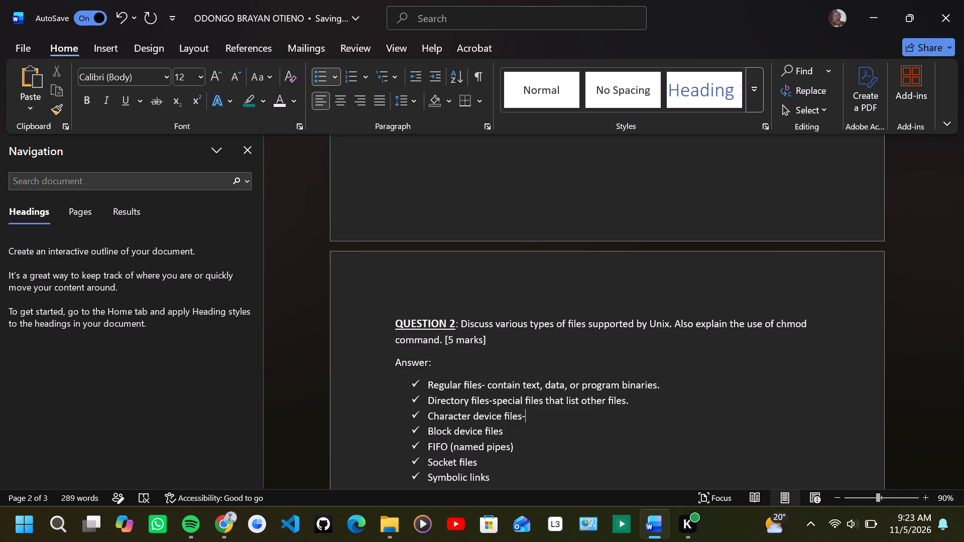
key("space")
type("represent devices")
key("space")
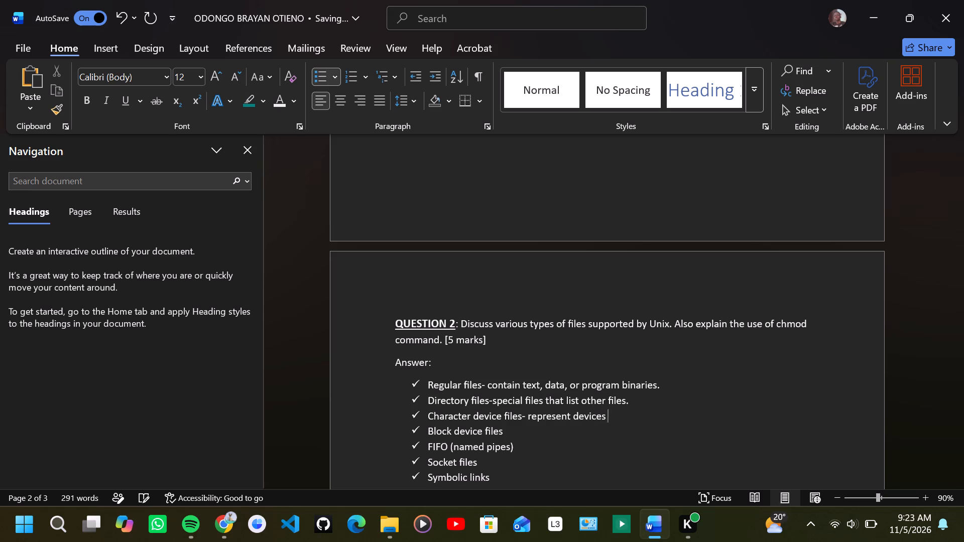
type("that")
key("space")
type("handle")
key("space")
type("data")
key("space")
type("character")
key("space")
type("by")
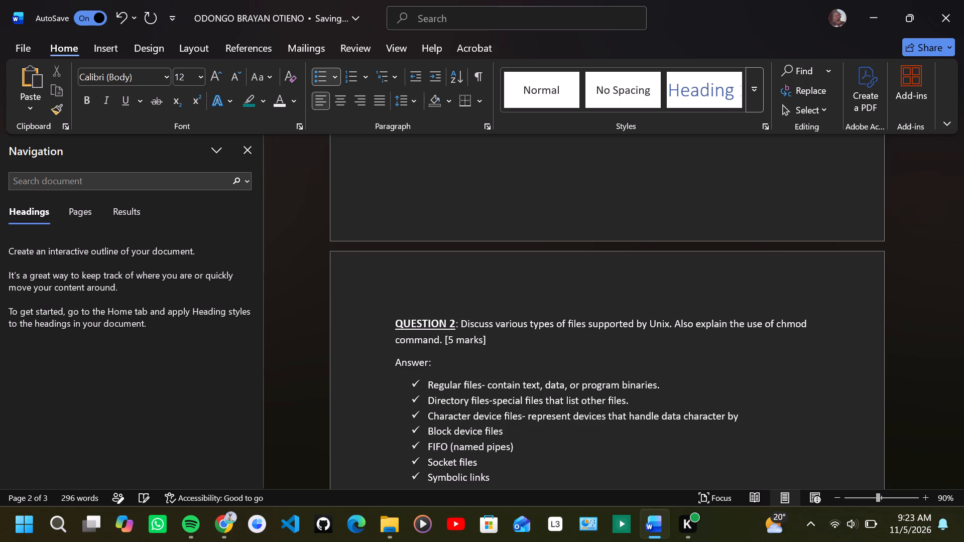
key("space")
type("character")
key("period")
Add the description "- represent devices that handle data in blocks (e.g., hard disks)." to the Block device files bullet.
left_click(504, 440)
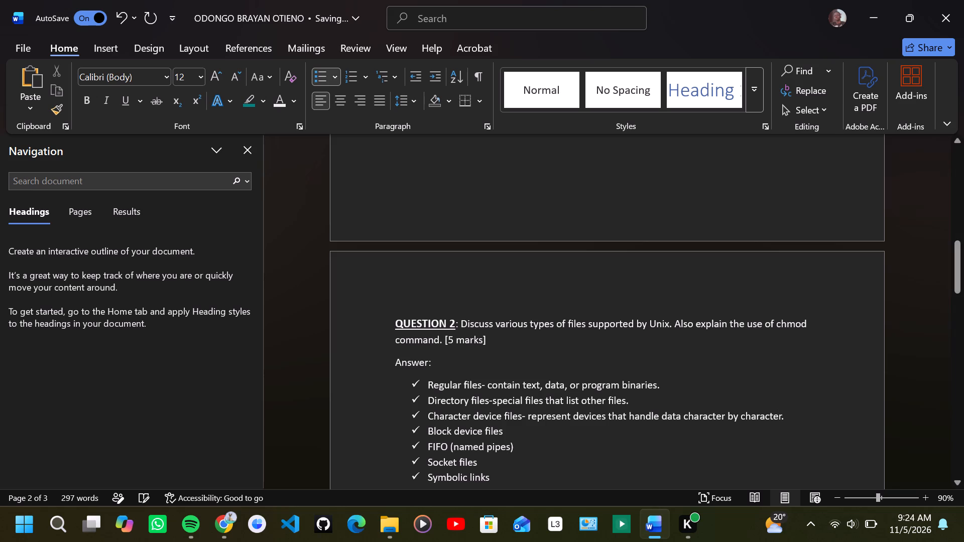
left_click(505, 431)
type("-")
key("space")
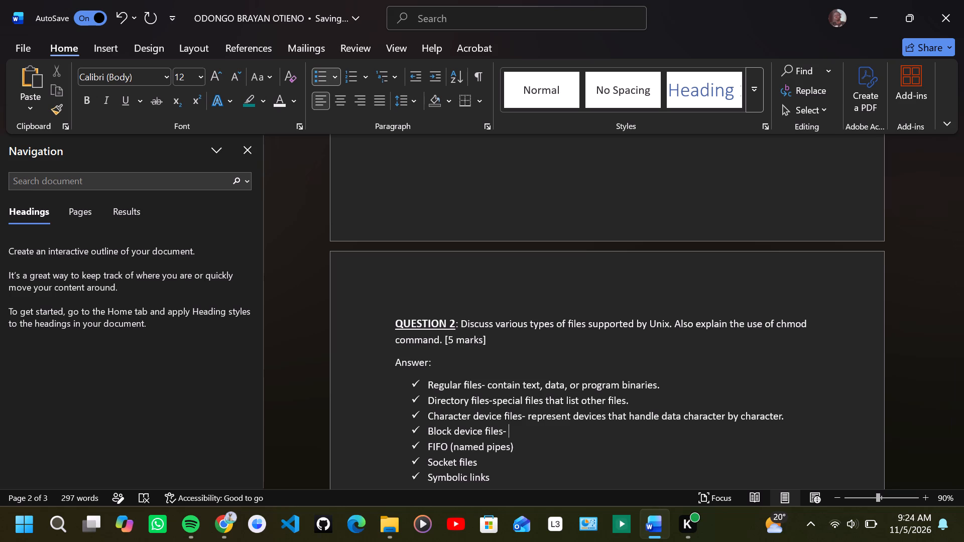
type("represent devices that handle data")
key("space")
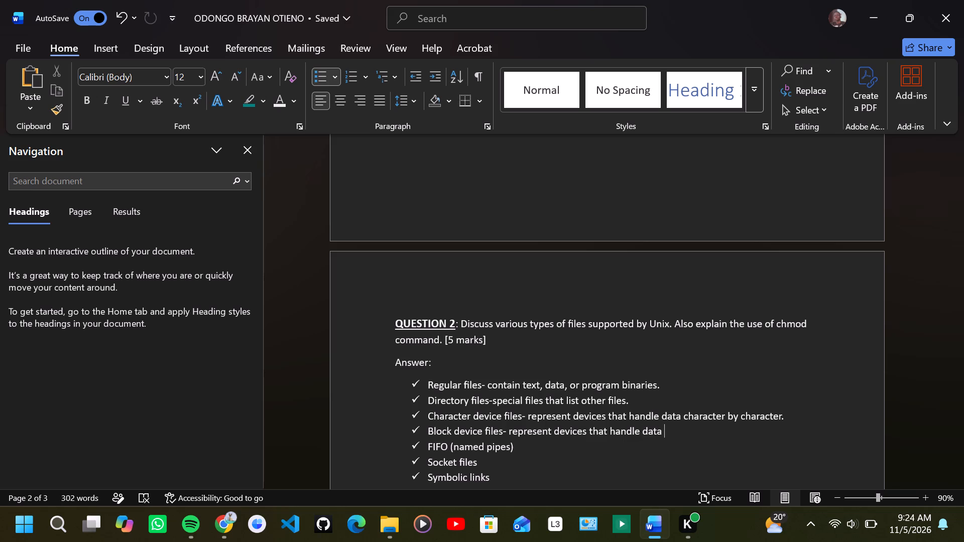
type("in")
key("space")
type("blocks")
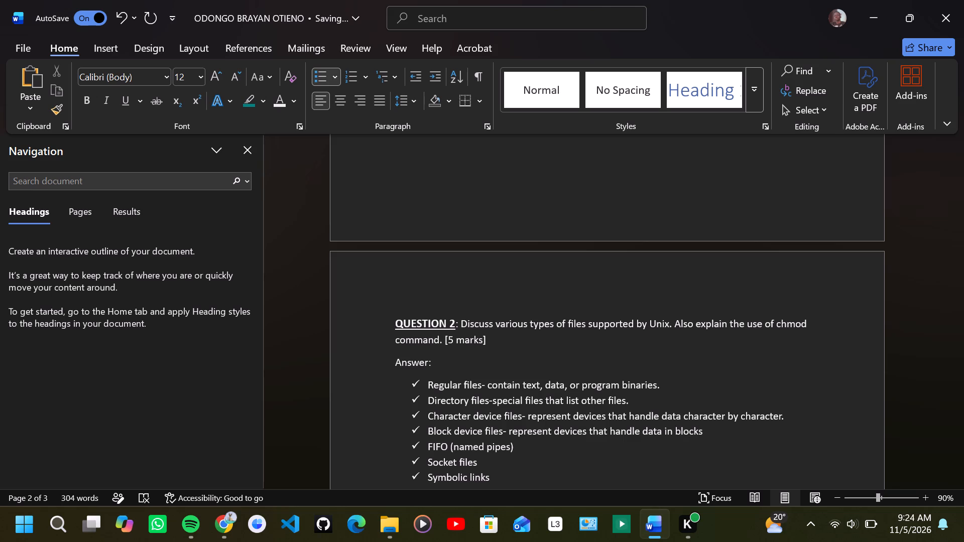
key("space")
key("shift+parenleft")
type("e.")
key("g")
key("space")
key("BackSpace")
type(".,")
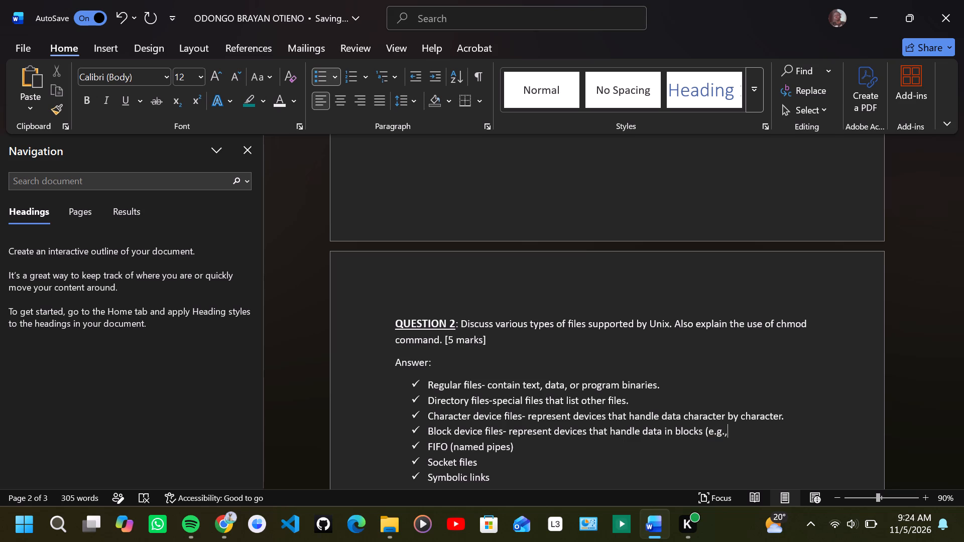
key("space")
type("hard")
key("space")
type("disks")
key("shift+parenright")
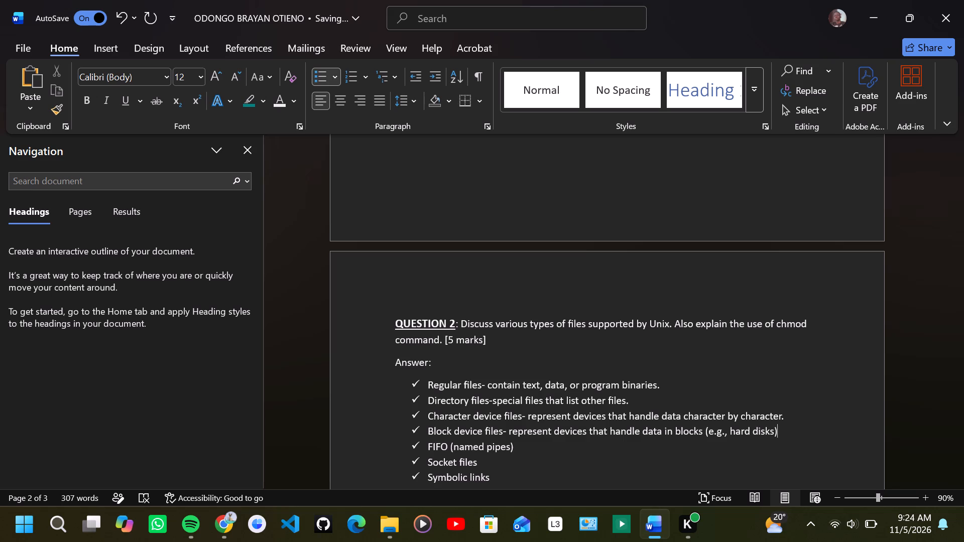
key("period")
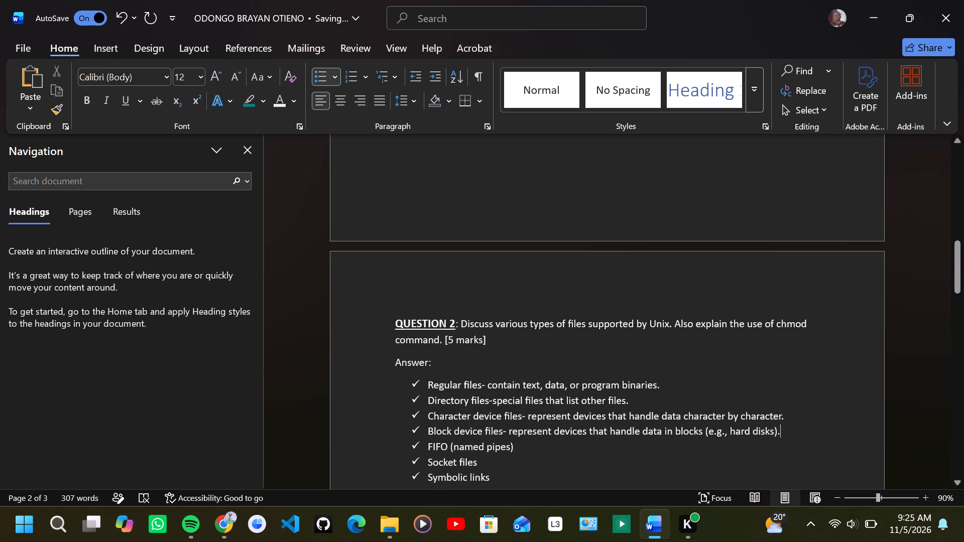
Add the description "-enable inter-process communication." to the FIFO (named pipes) bullet, without an extra bullet after it.
left_click(516, 446)
key("minus")
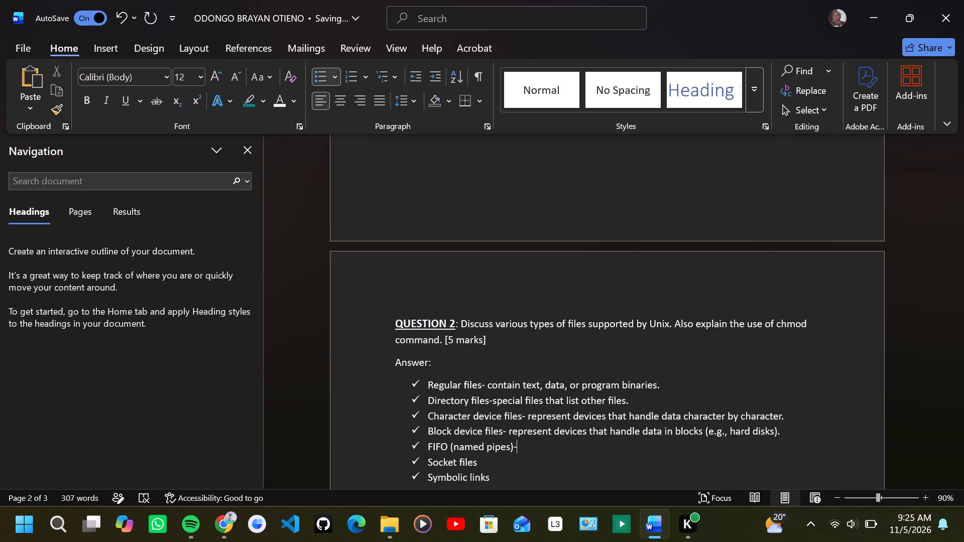
key("e")
type("nab")
type("le")
key("space")
type("inter")
type("-process")
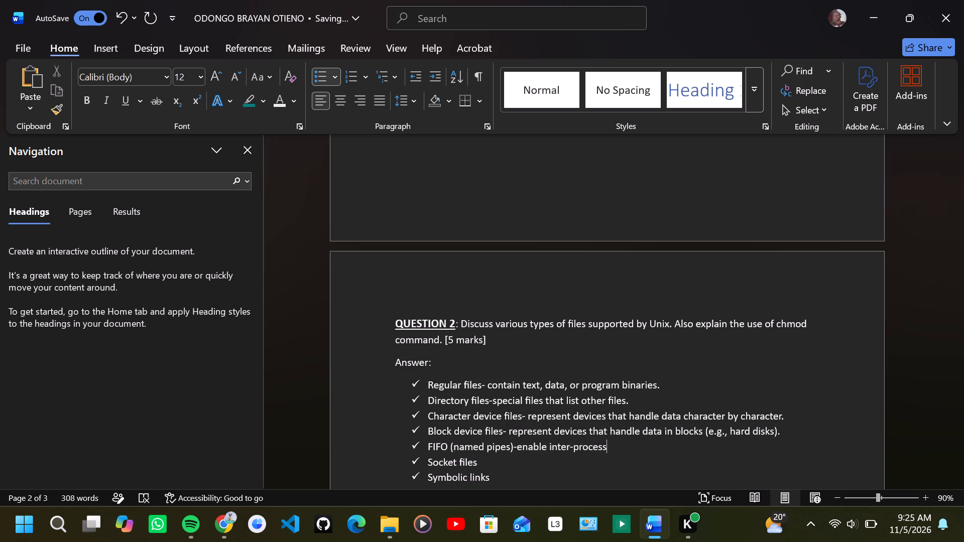
key("space")
type("communication")
key("period")
key("Return")
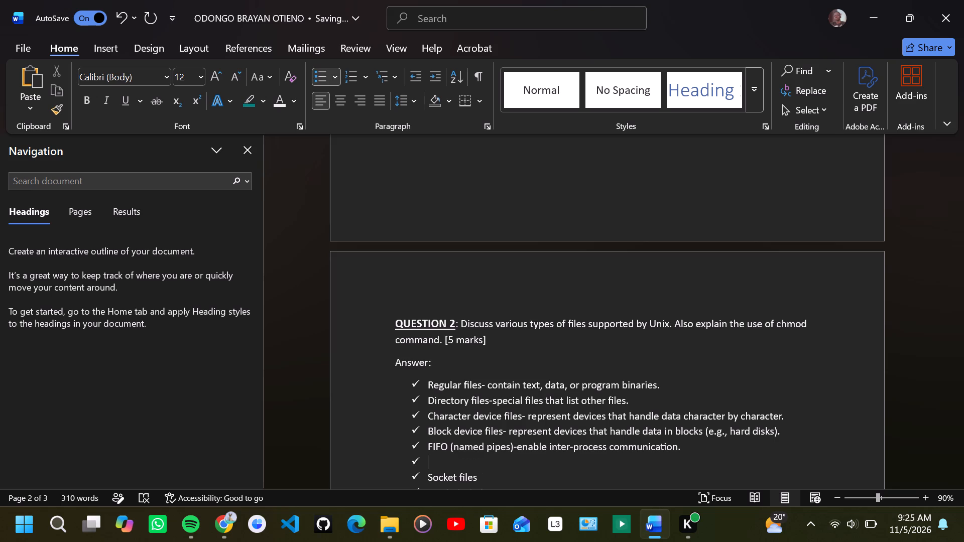
key("ctrl+z")
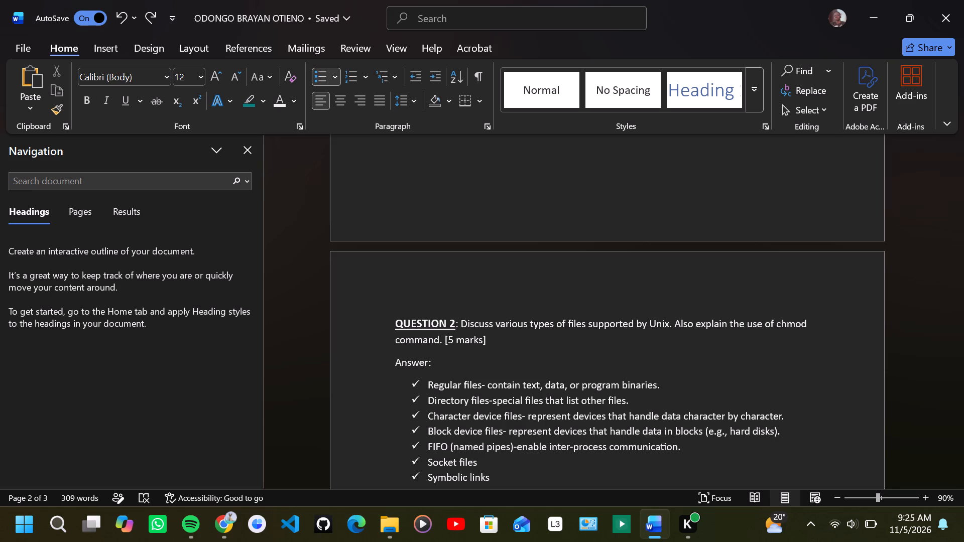
Add the description "-allow communication between processes over a network or locally." to the Socket files bullet.
left_click(488, 462)
key("minus")
type("allow")
key("space")
type("communication")
key("space")
type("betweem")
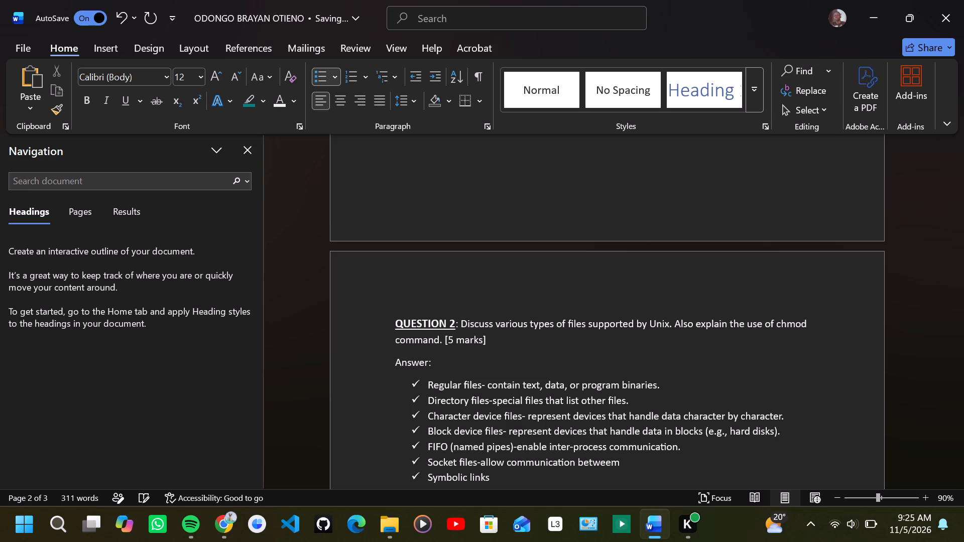
key("BackSpace")
key("n")
key("space")
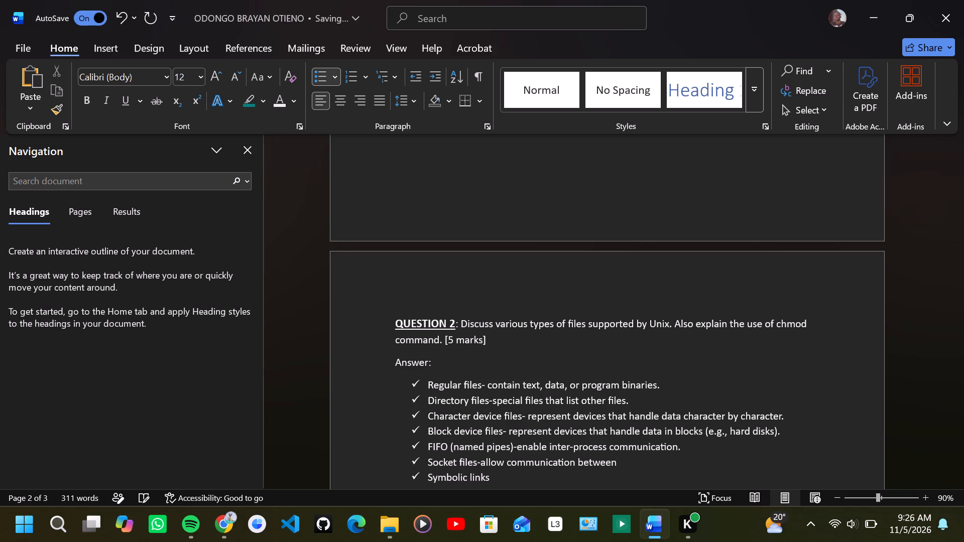
key("p")
type("roce")
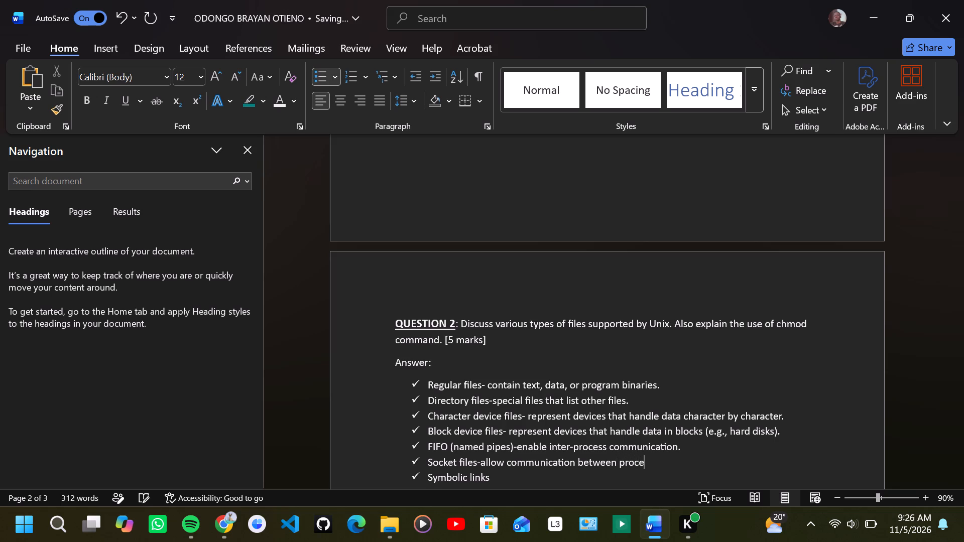
type("sses")
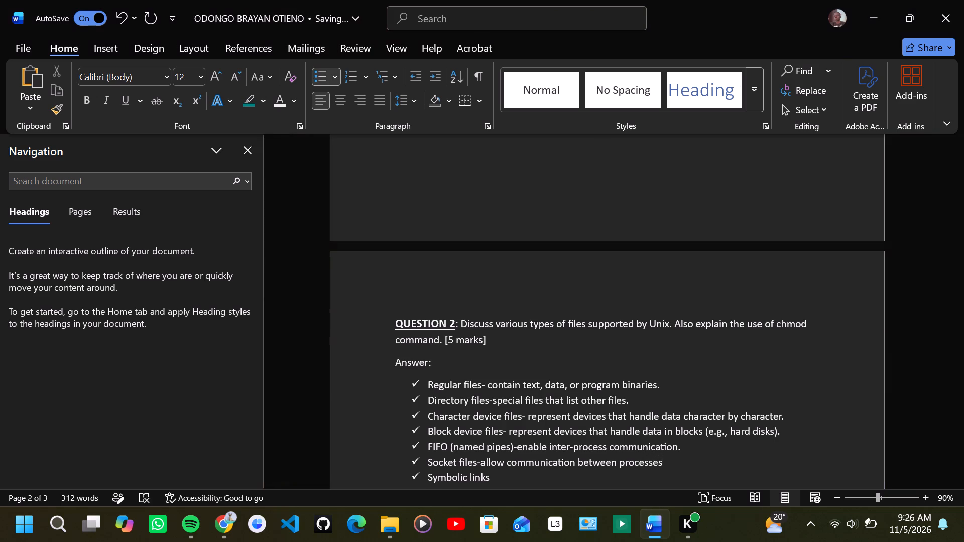
key("space")
key("o")
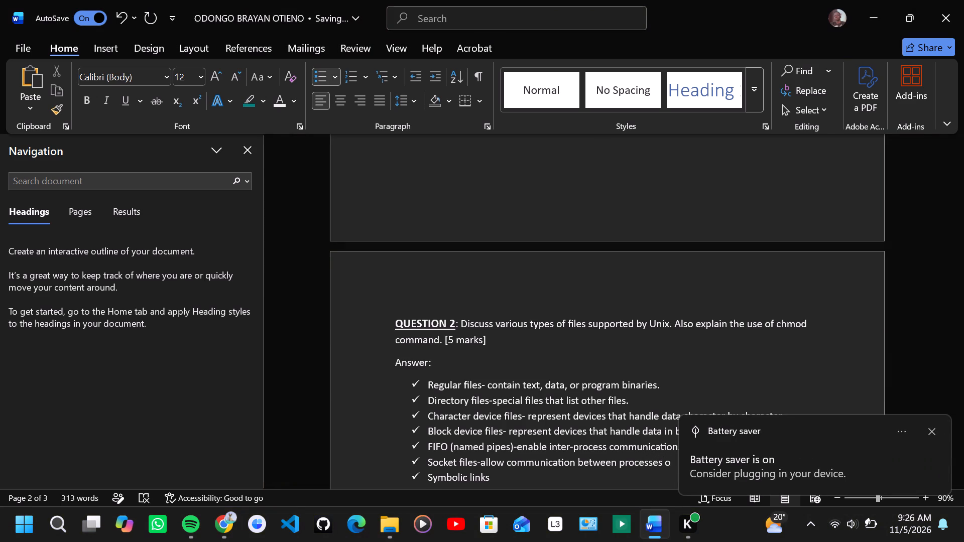
type("ver a network")
key("space")
type("or locally")
left_click(930, 428)
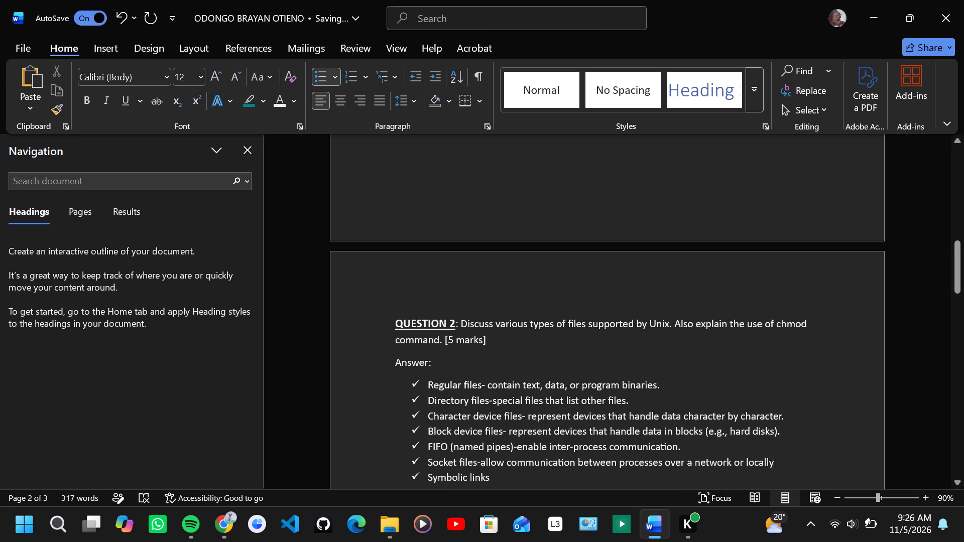
key("period")
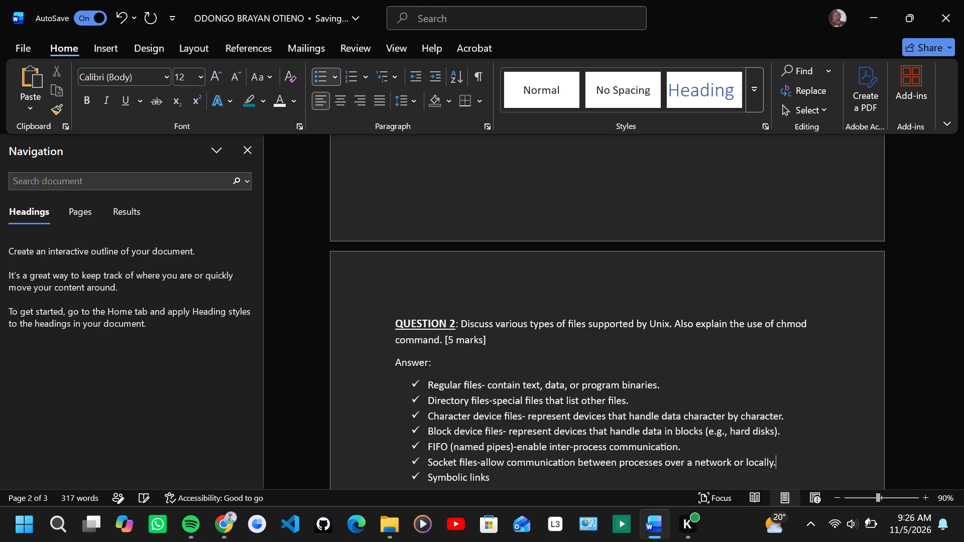
Add the description "- pointers to other files" to the Symbolic links bullet.
left_click(514, 481)
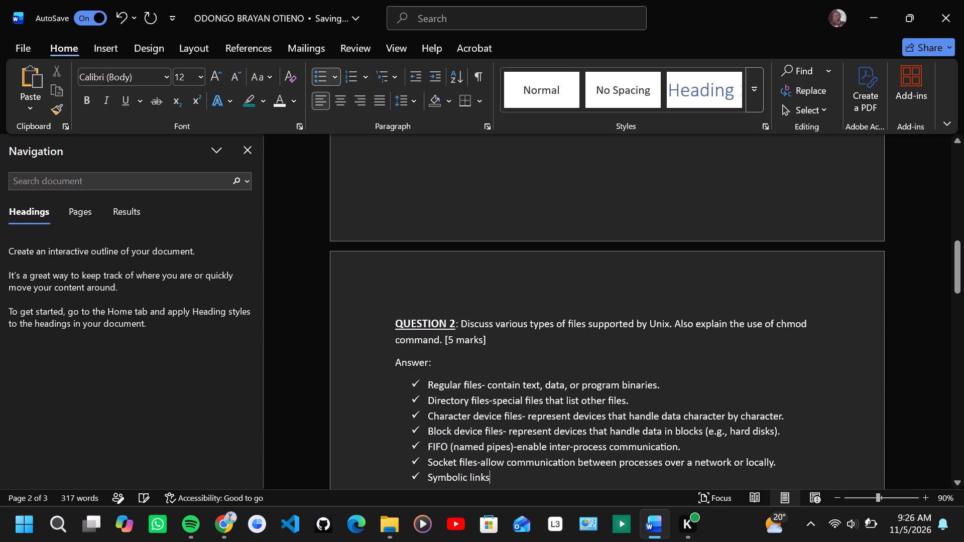
key("minus")
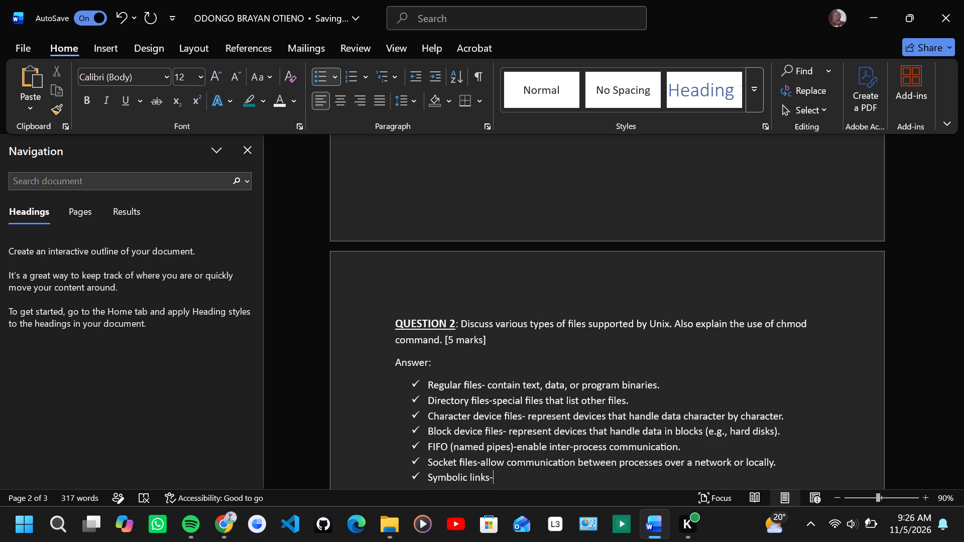
key("p")
key("BackSpace")
key("space")
type("pointer")
type("s")
key("space")
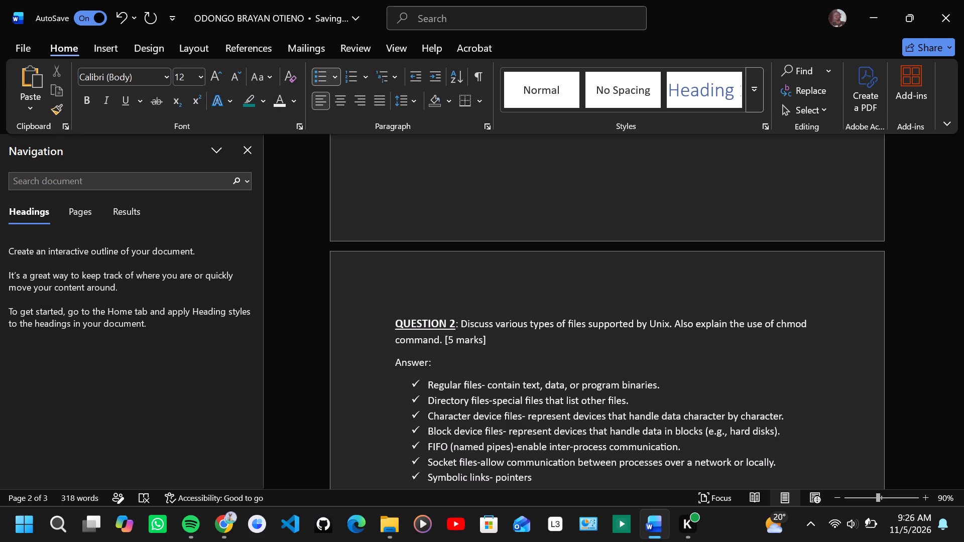
type("to other files")
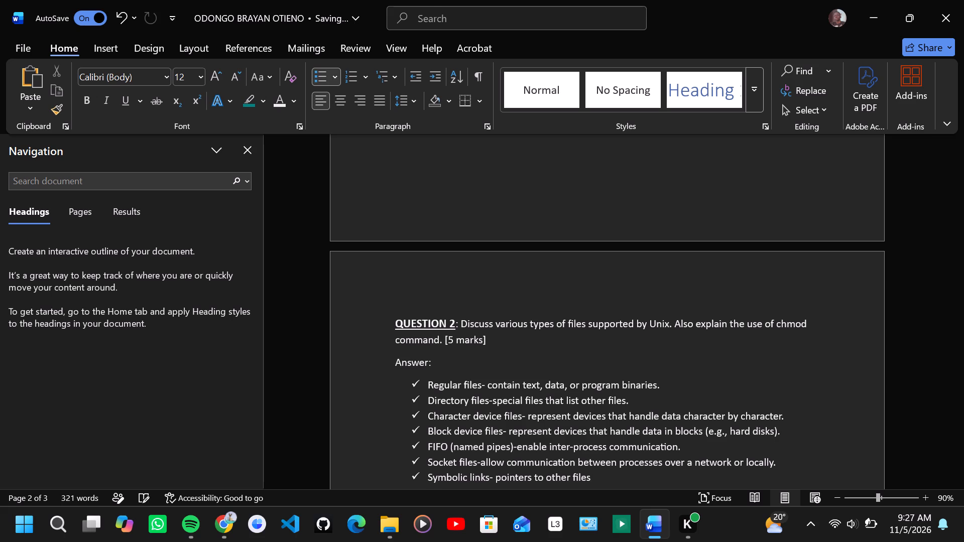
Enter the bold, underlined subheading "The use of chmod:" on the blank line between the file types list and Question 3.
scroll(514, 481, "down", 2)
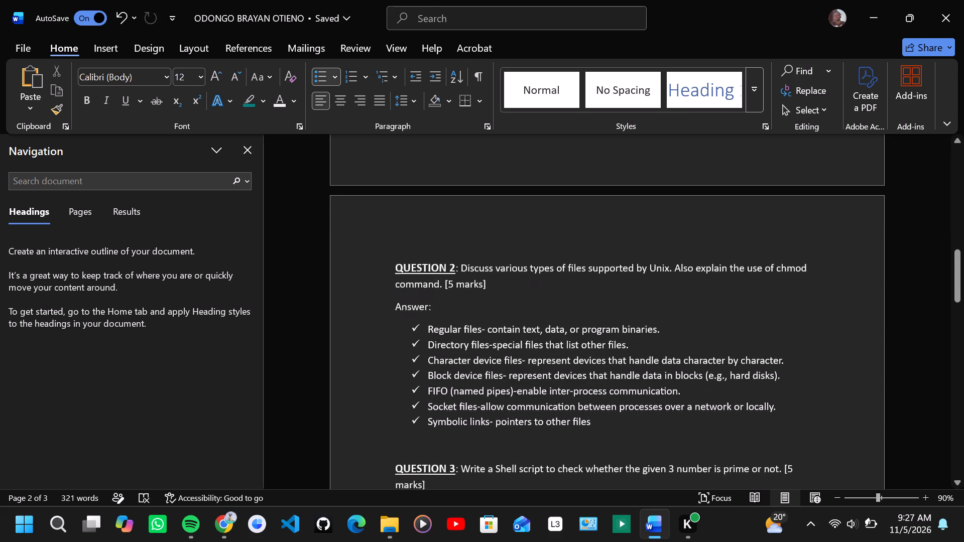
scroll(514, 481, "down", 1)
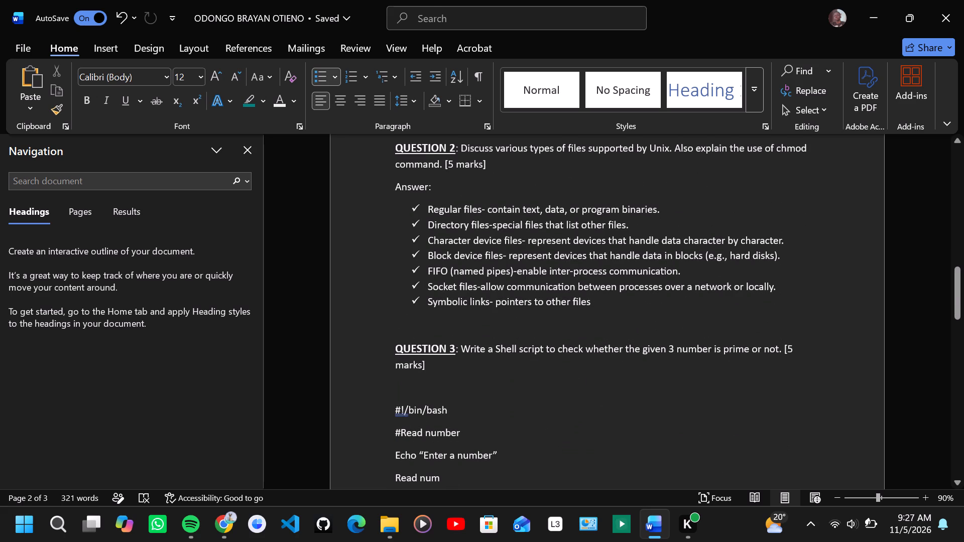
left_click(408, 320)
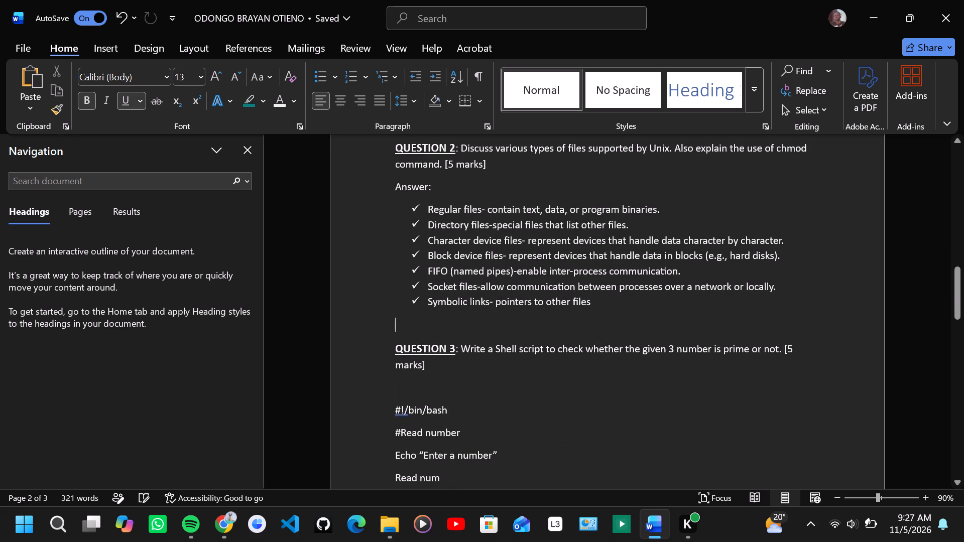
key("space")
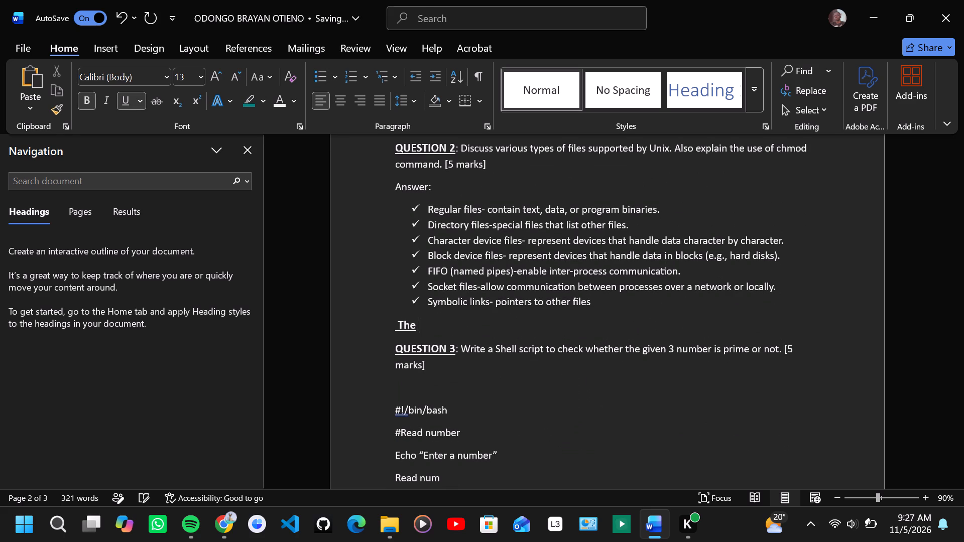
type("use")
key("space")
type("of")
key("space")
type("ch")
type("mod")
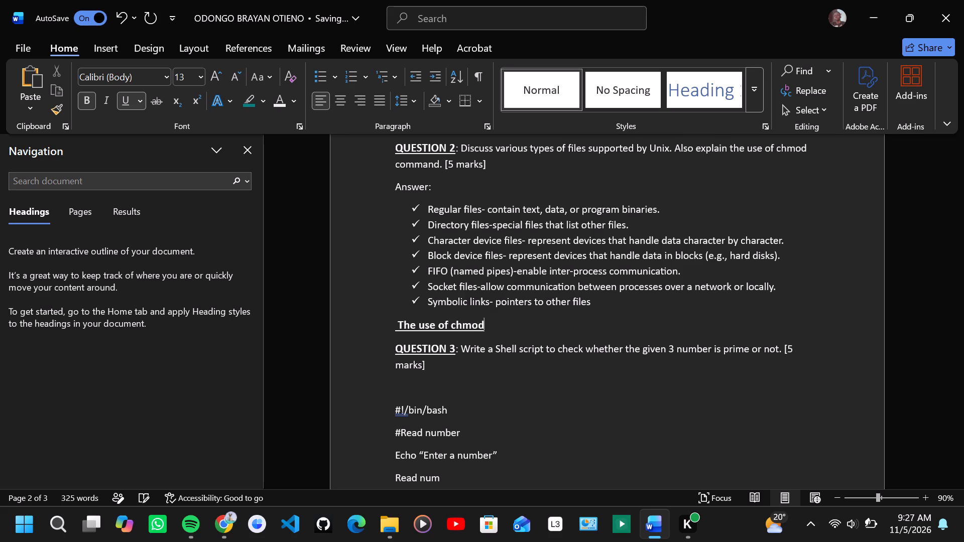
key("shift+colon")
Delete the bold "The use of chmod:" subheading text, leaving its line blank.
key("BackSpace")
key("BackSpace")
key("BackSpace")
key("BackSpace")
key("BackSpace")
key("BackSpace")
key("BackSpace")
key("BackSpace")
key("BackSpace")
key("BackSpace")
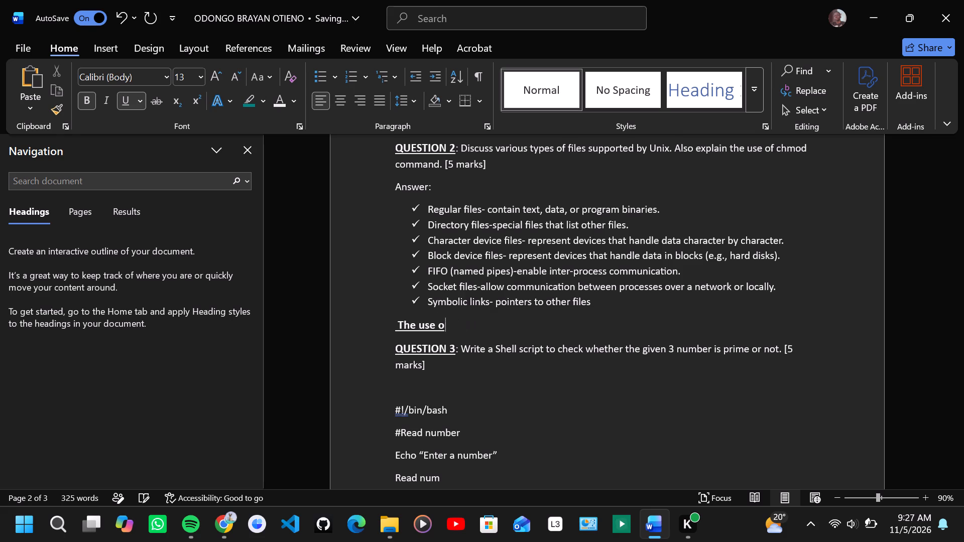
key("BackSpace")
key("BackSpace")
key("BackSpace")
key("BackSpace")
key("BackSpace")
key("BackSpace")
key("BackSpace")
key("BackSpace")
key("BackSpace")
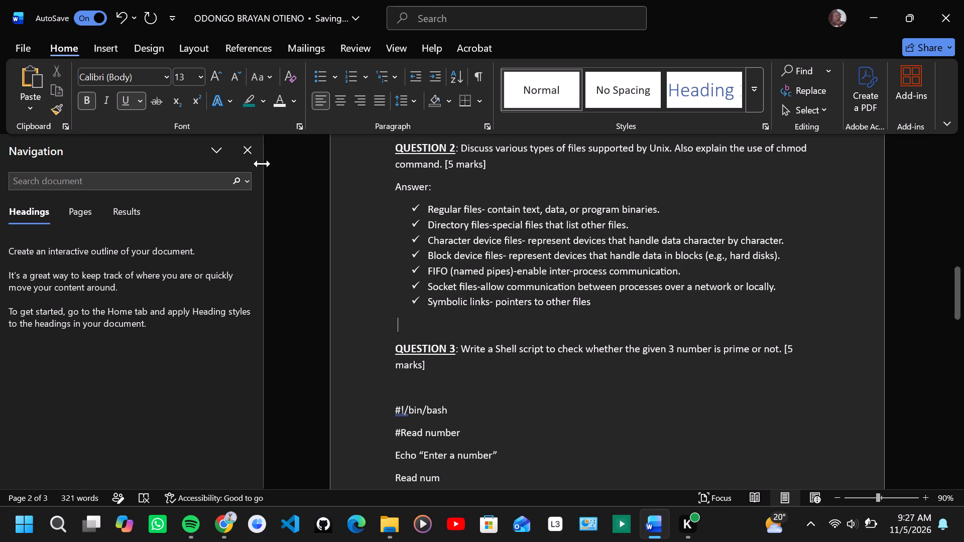
Set the blank line above Question 3 to 12 pt underlined text without bold.
left_click(84, 109)
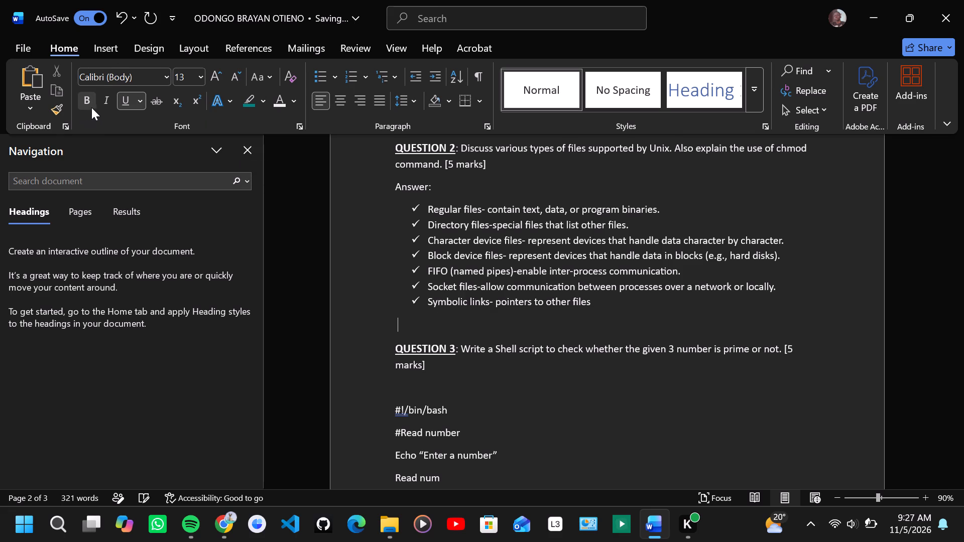
left_click(122, 103)
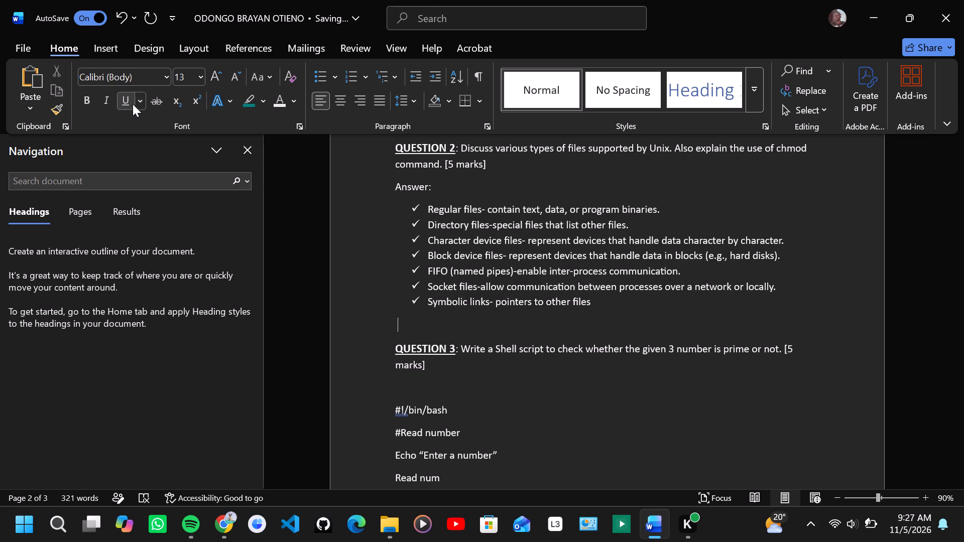
left_click(124, 103)
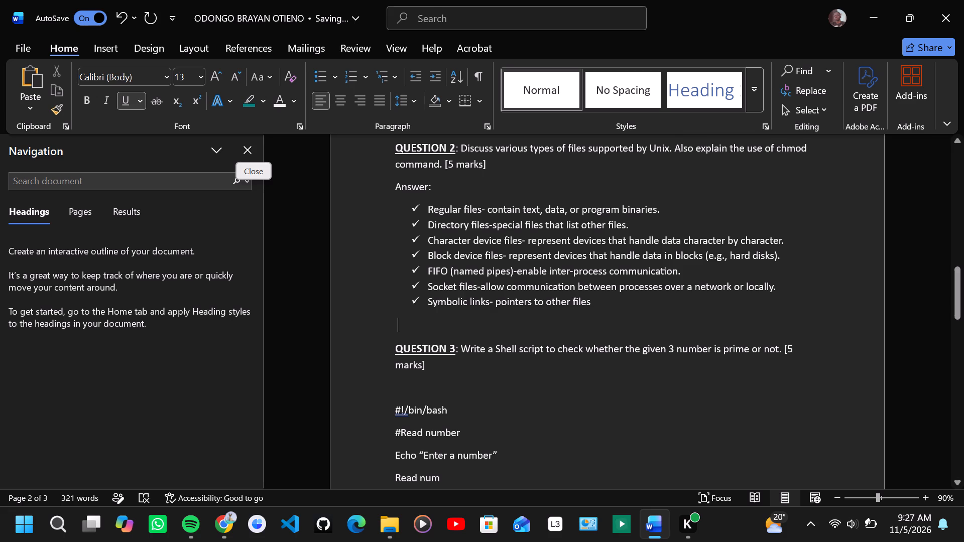
key("h")
key("BackSpace")
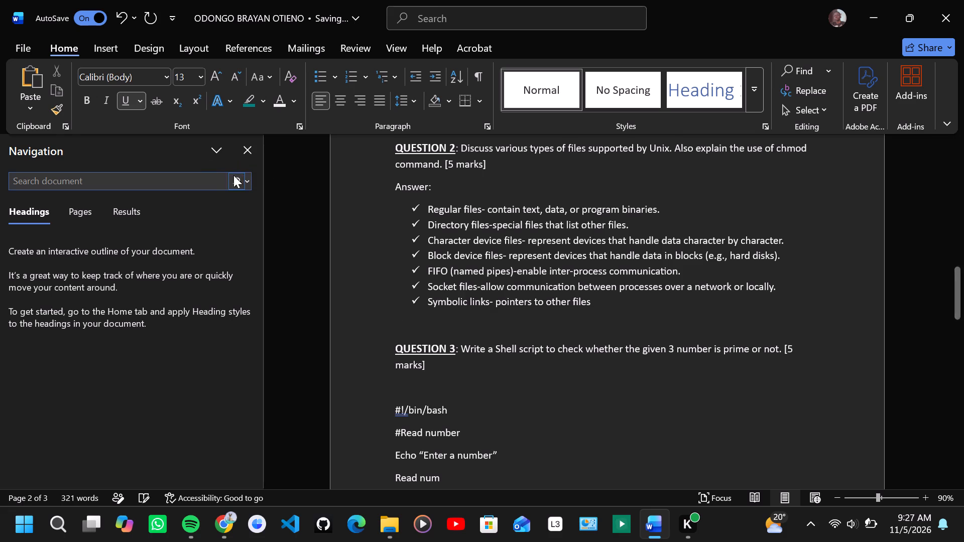
left_click(126, 104)
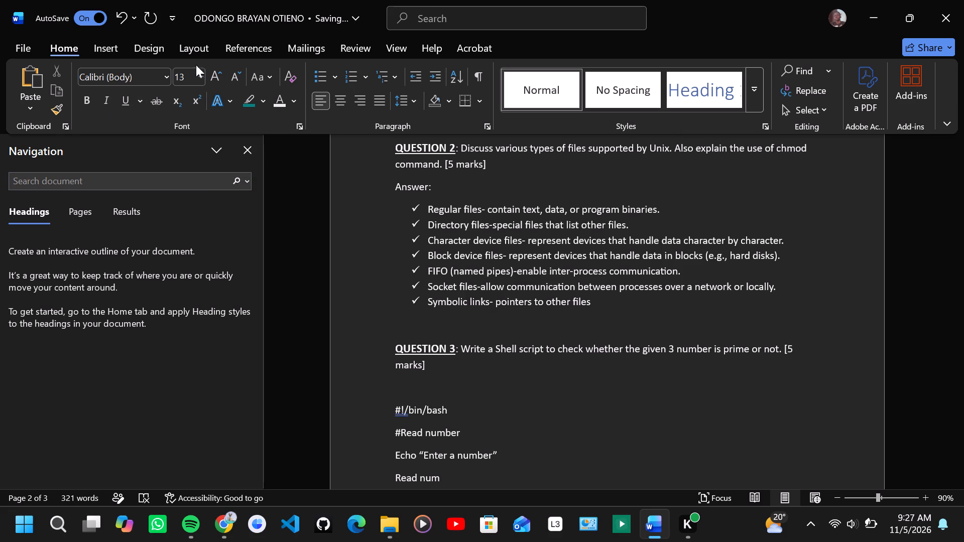
left_click(196, 76)
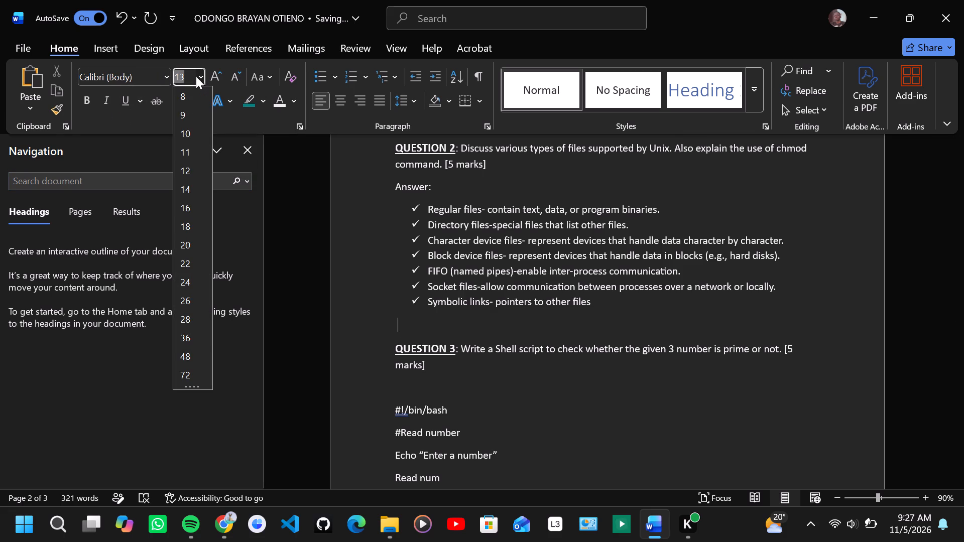
left_click(190, 177)
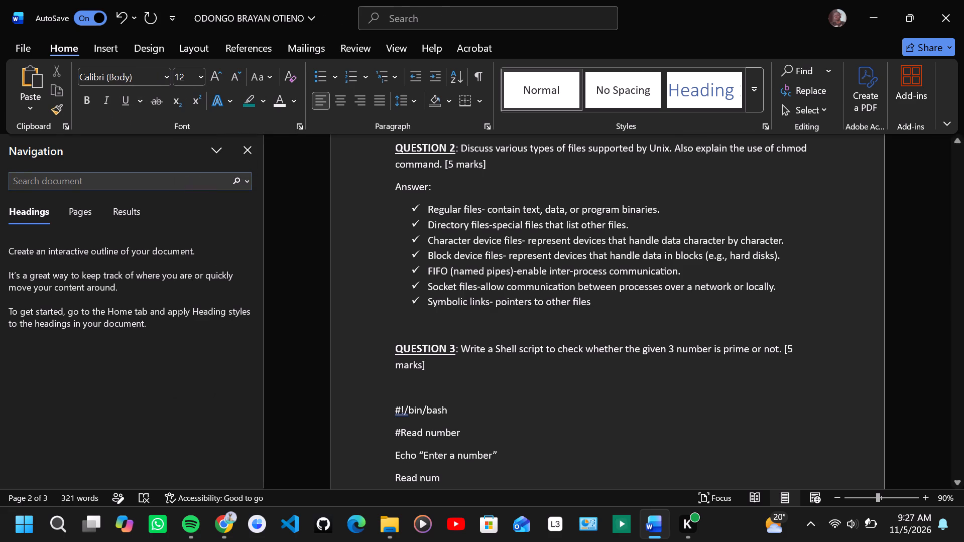
key("t")
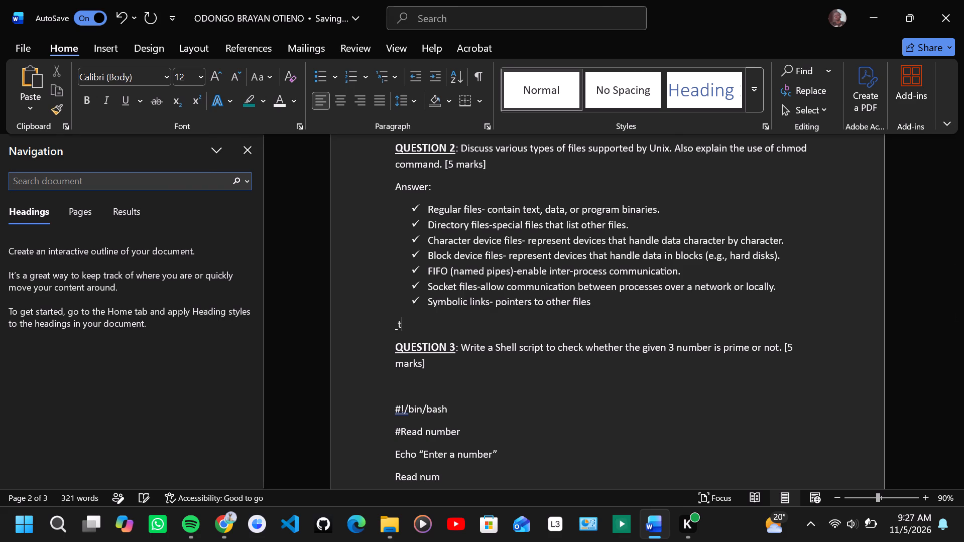
key("BackSpace")
left_click(129, 102)
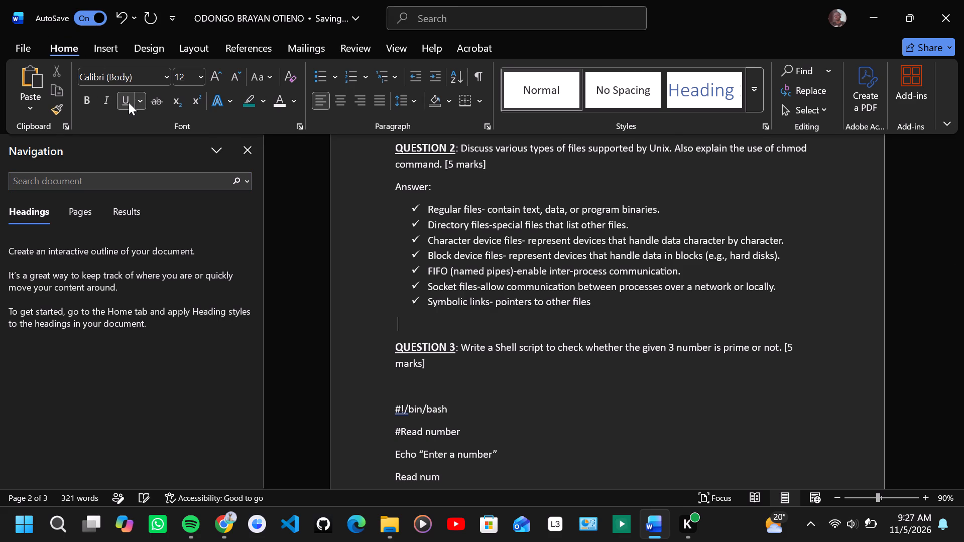
Enter the underlined subheading "The use of chmod:" on the blank line below the file types list.
key("r")
left_click(118, 103)
type("TTTT")
key("BackSpace")
key("BackSpace")
key("BackSpace")
key("BackSpace")
key("BackSpace")
key("t")
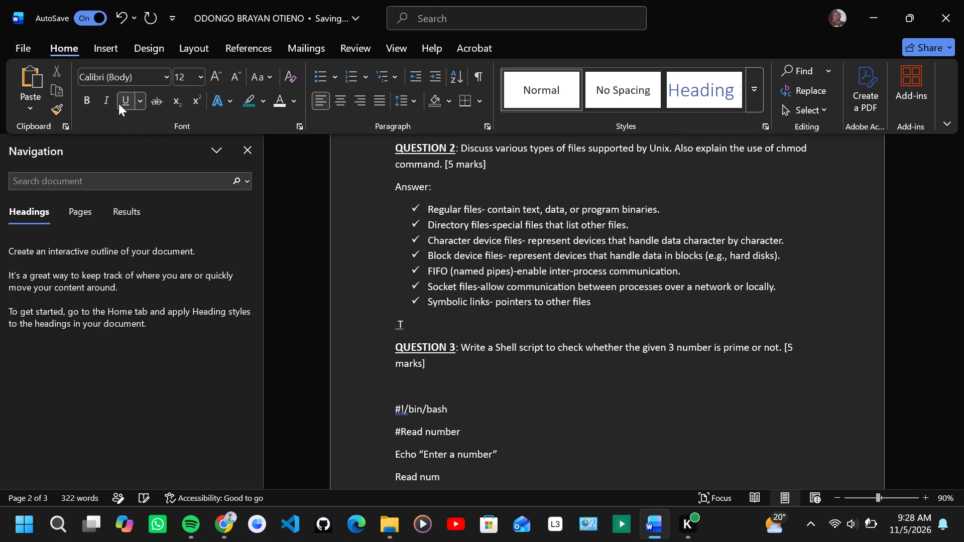
type("he use")
key("space")
type("of")
key("space")
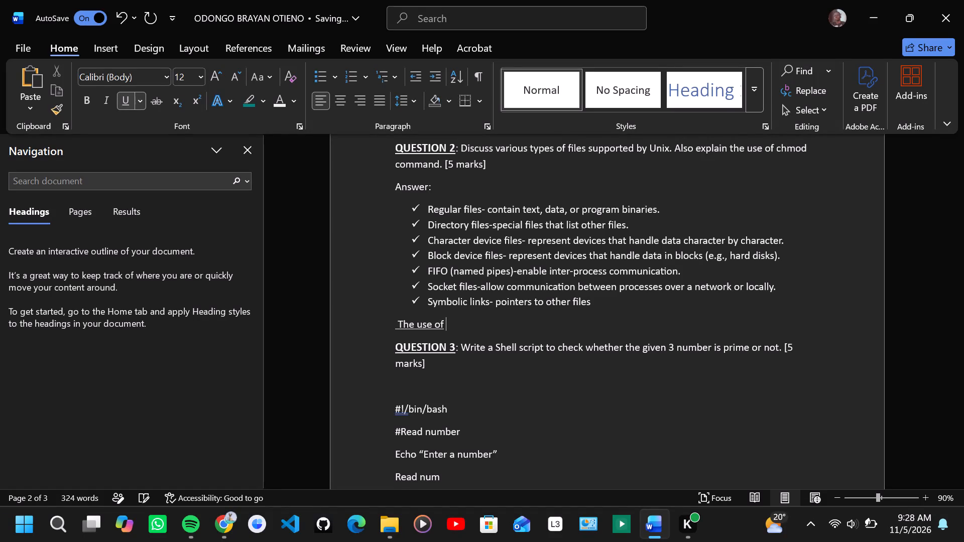
type("chmod")
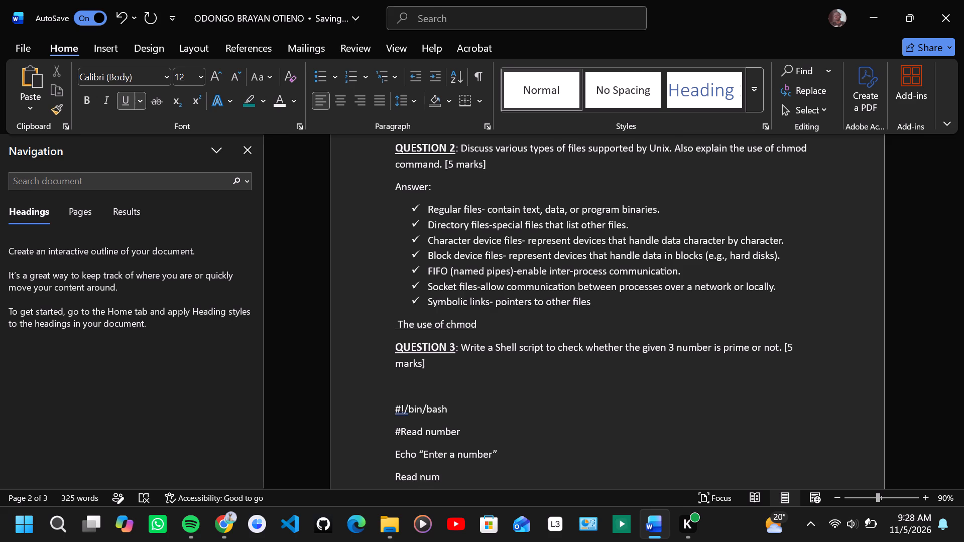
key("shift+colon")
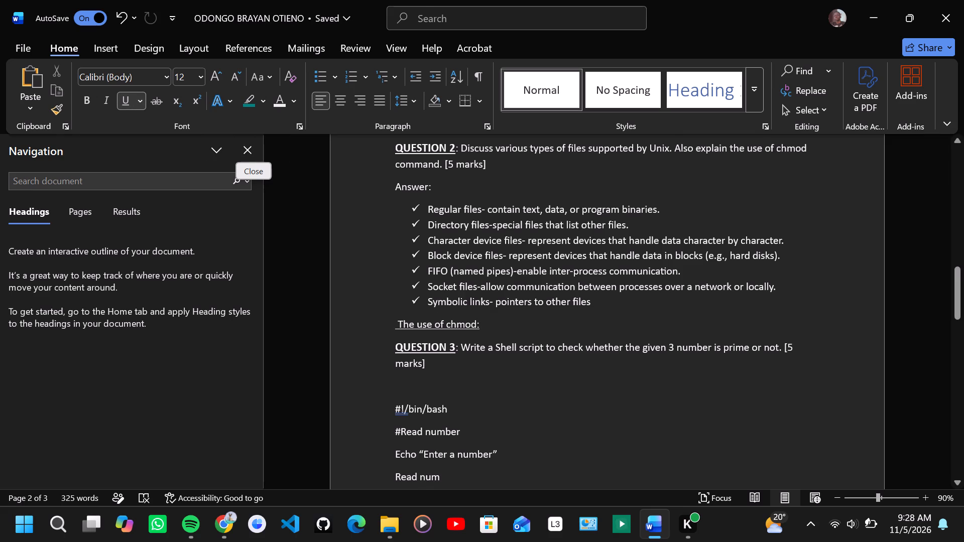
Remove the underline from the "The use of chmod:" subheading.
left_click_drag(394, 324, 490, 331)
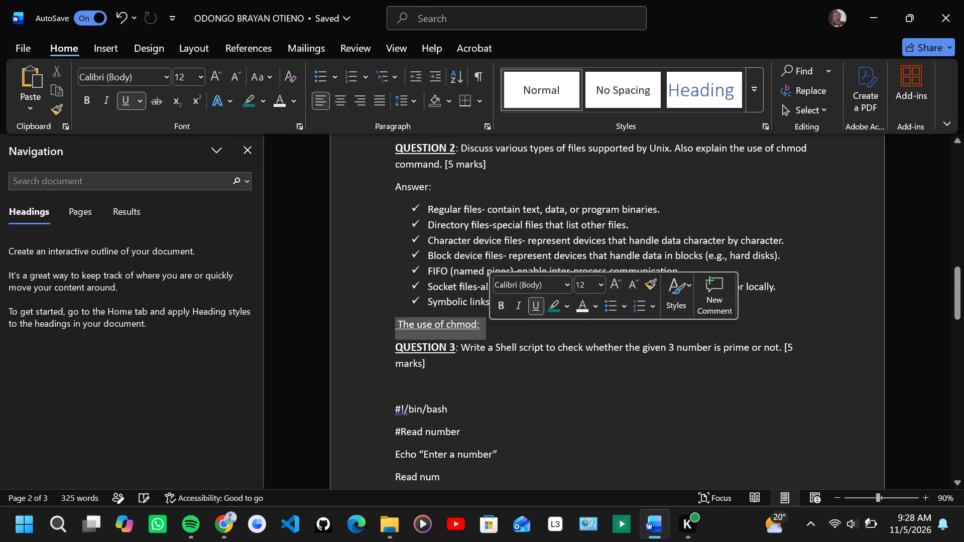
left_click(127, 96)
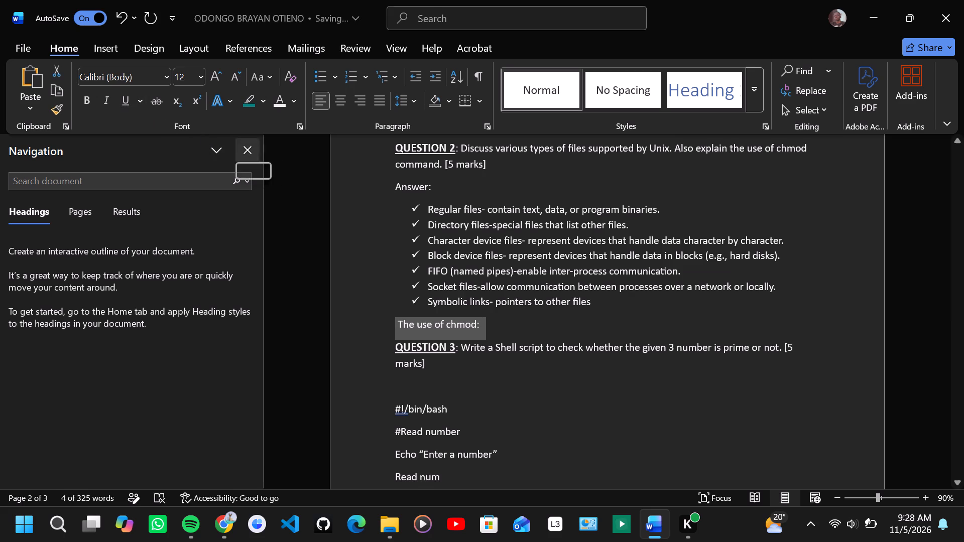
Start the chmod explanation on a new line below its subheading with the text "Changes file permissions (".
left_click(493, 333)
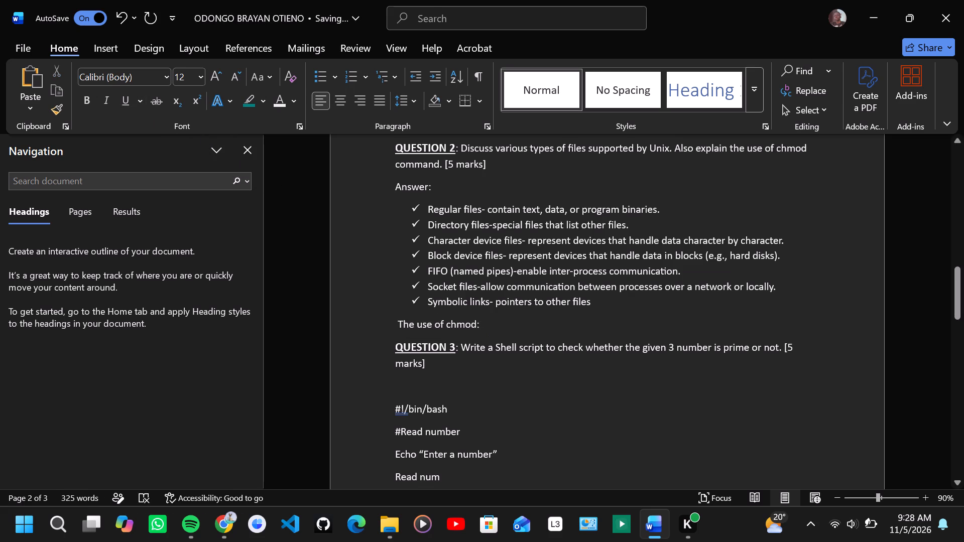
key("Return")
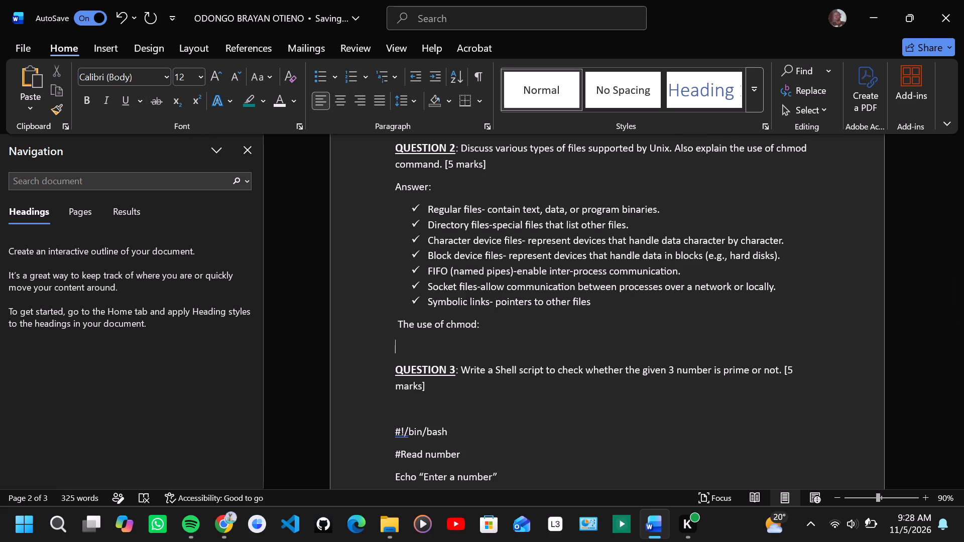
type("vvvv")
key("BackSpace")
key("BackSpace")
key("BackSpace")
key("BackSpace")
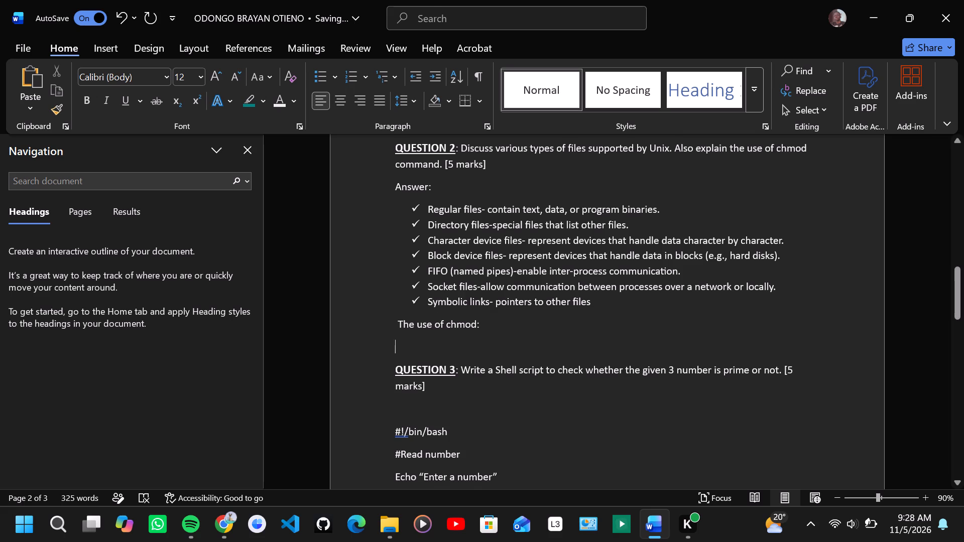
type("hanges")
key("space")
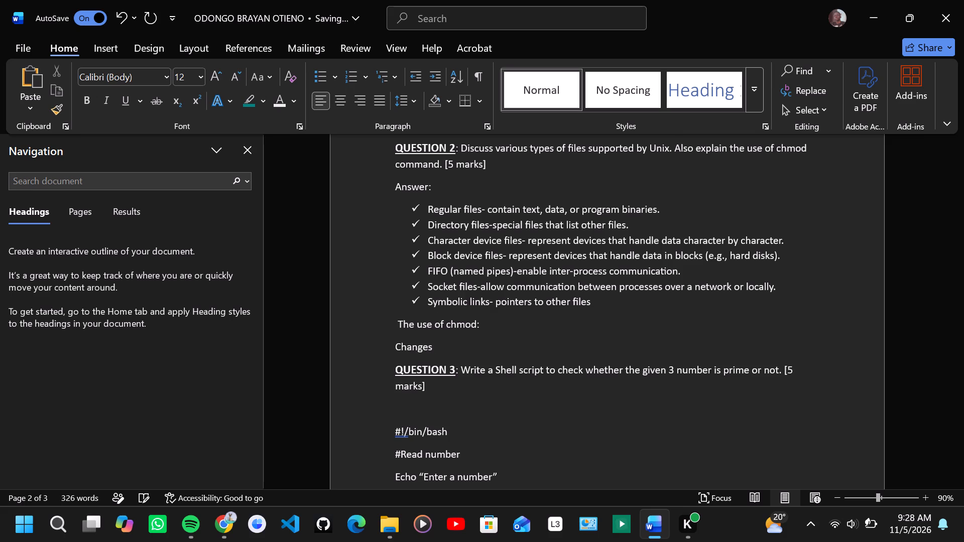
type("file")
key("space")
type("per")
type("missions")
key("space")
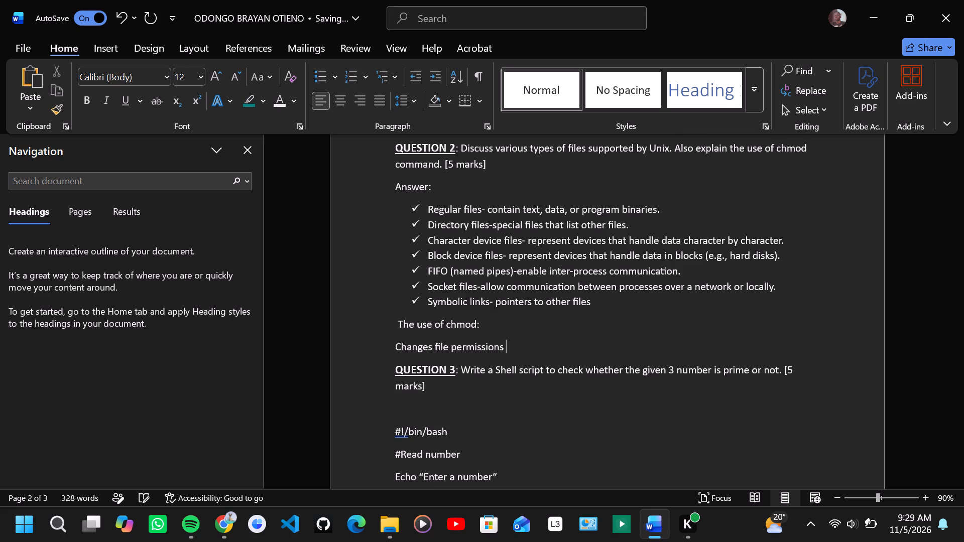
key("shift+parenleft")
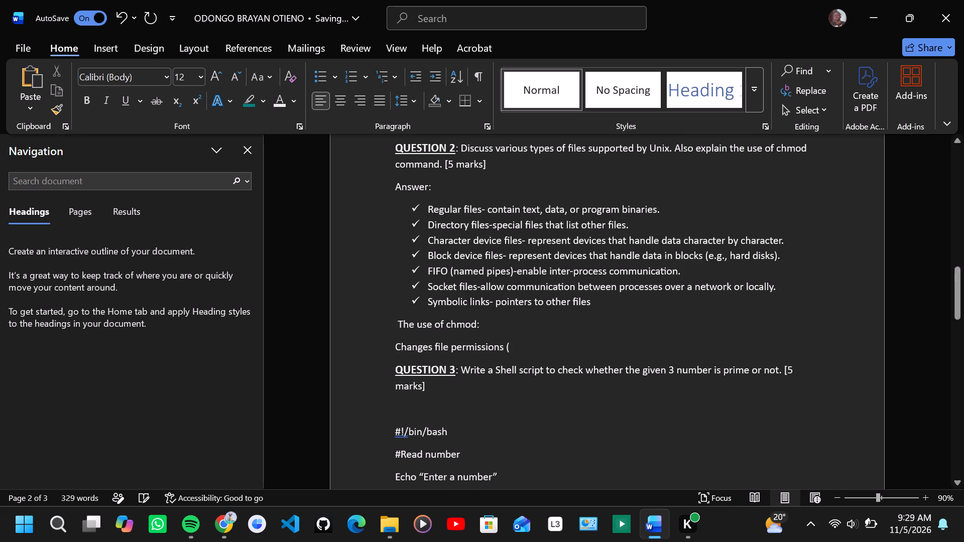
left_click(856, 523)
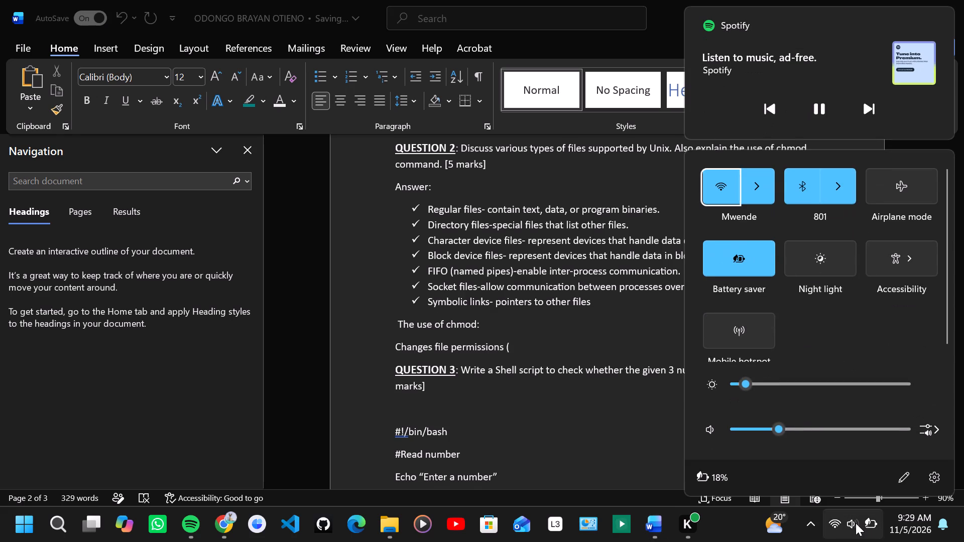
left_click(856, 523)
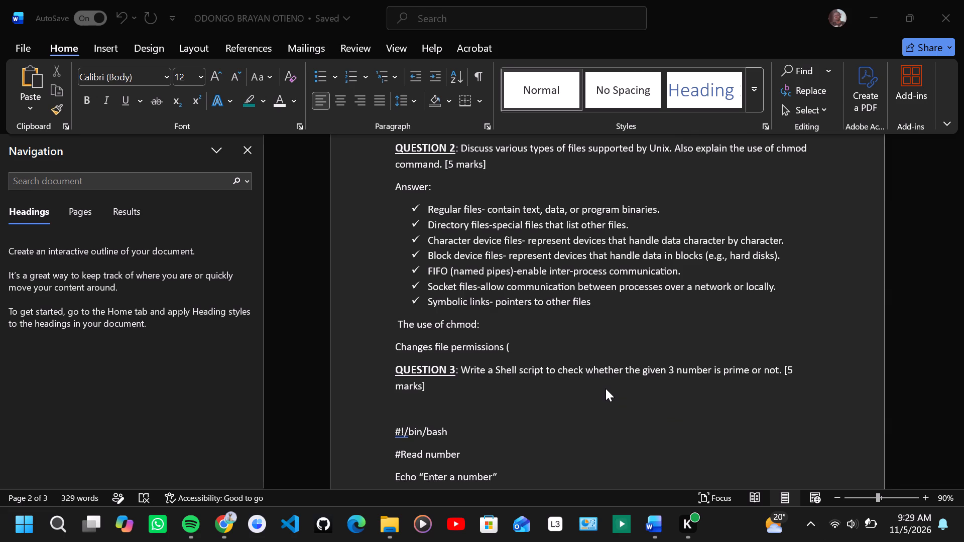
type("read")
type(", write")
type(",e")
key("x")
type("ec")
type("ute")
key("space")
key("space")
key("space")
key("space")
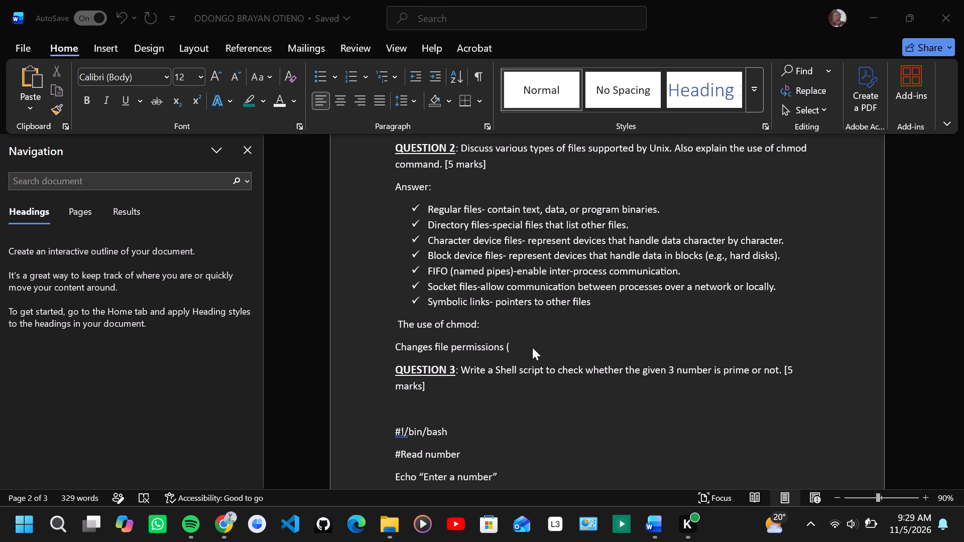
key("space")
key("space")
Complete the chmod explanation after the opening parenthesis with "read, write, execute).".
left_click(519, 344)
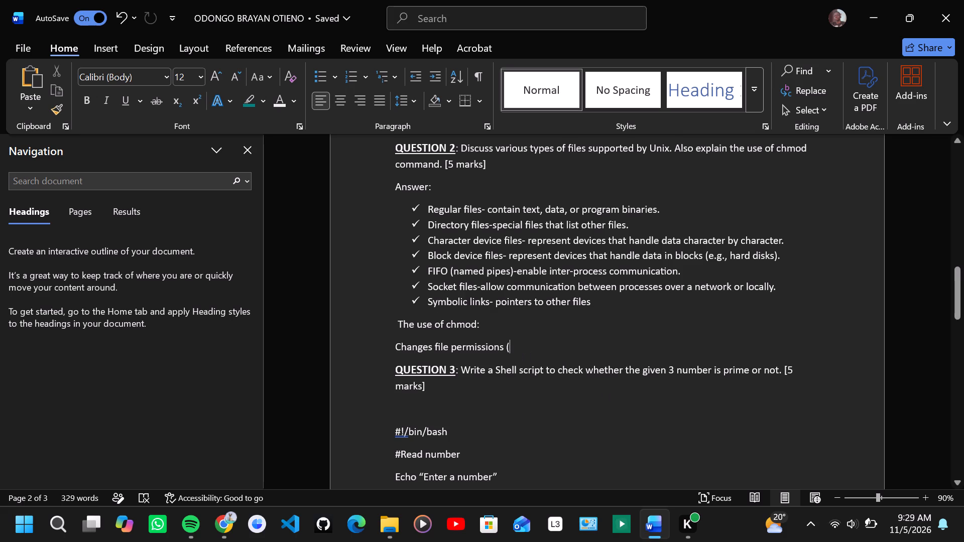
type("read")
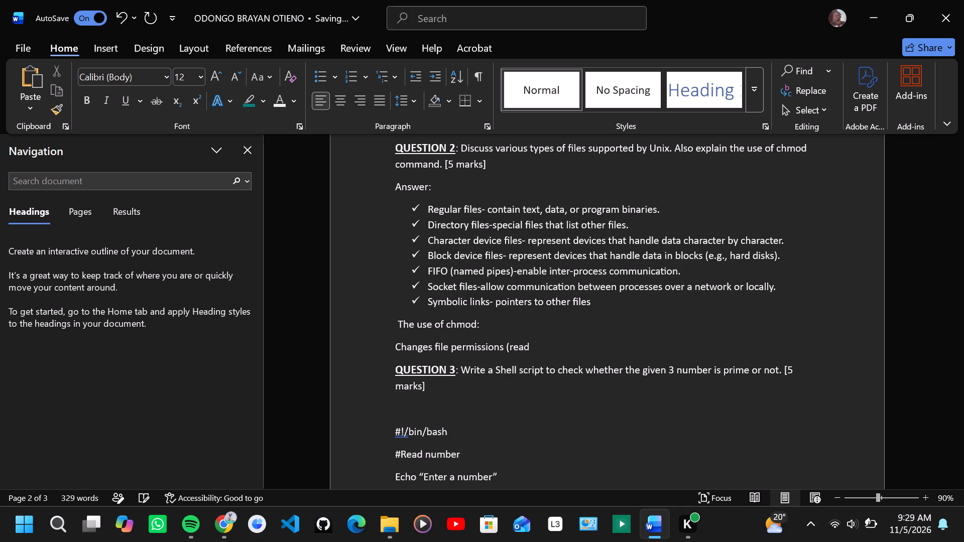
type(",")
key("space")
key("w")
type("rite")
key("comma")
key("e")
key("BackSpace")
key("space")
key("e")
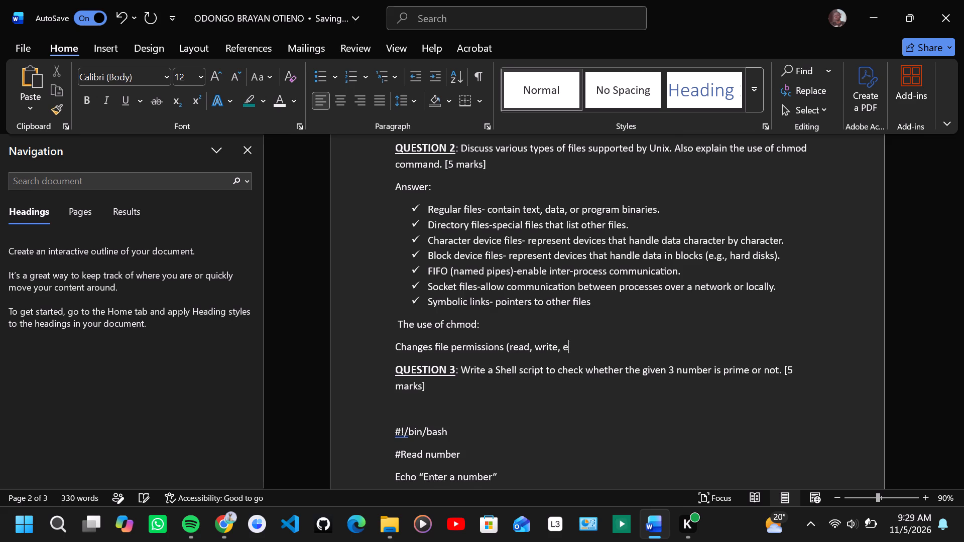
type("xec")
type("ute")
key("shift+parenright")
key("period")
Add the line "Syntax: chmod [permissions] file name" below the chmod explanation.
key("Return")
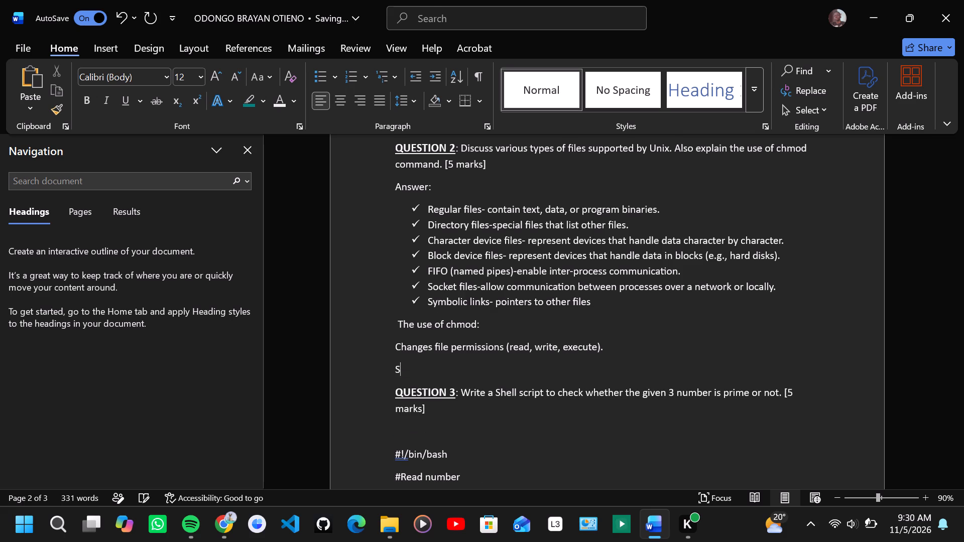
type("ynta")
key("x")
key("shift+colon")
key("space")
type("chmod")
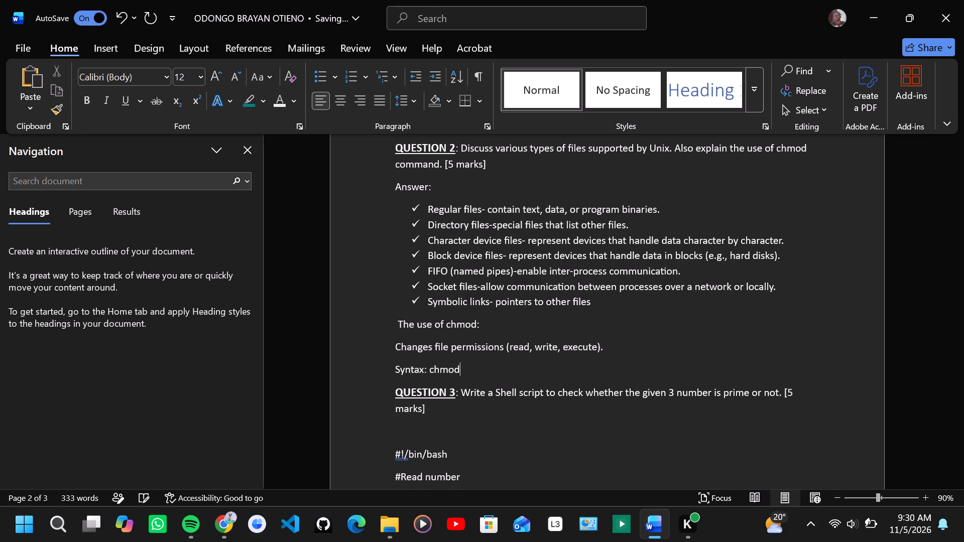
key("space")
key("bracketleft")
type("permissions")
key("bracketright")
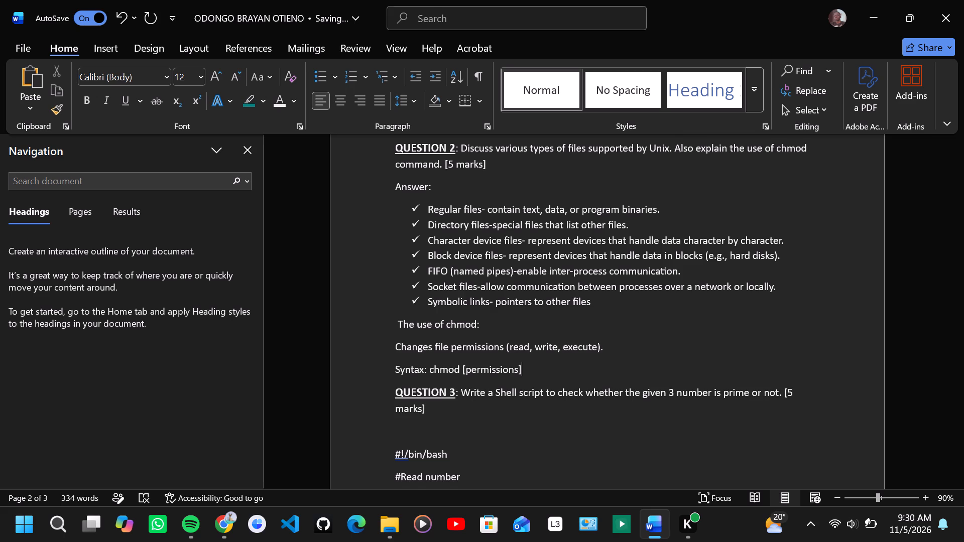
key("space")
type("file name")
Add an "Example:-" line below the syntax and apply the suggested grammar correction "Example: -".
key("Return")
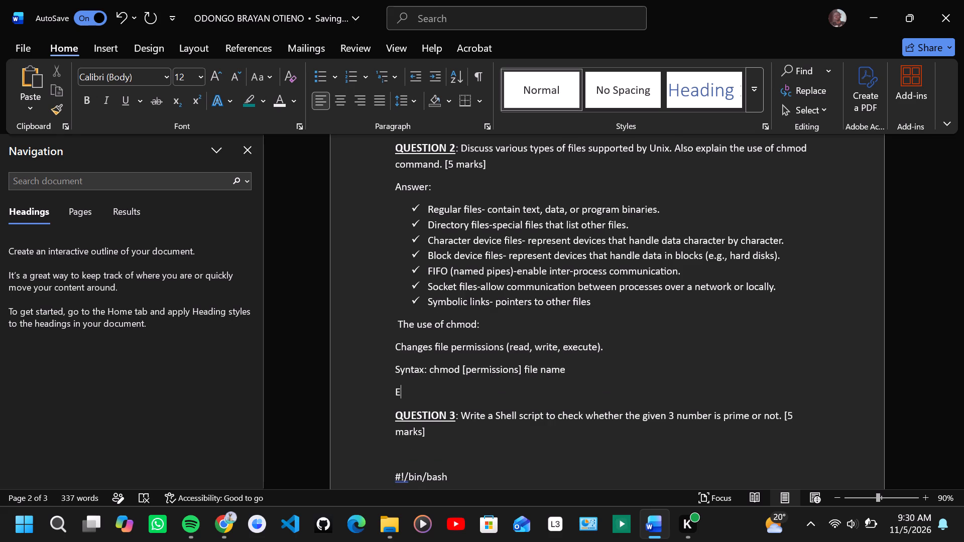
type("xample")
key("shift+colon")
key("minus")
key("Return")
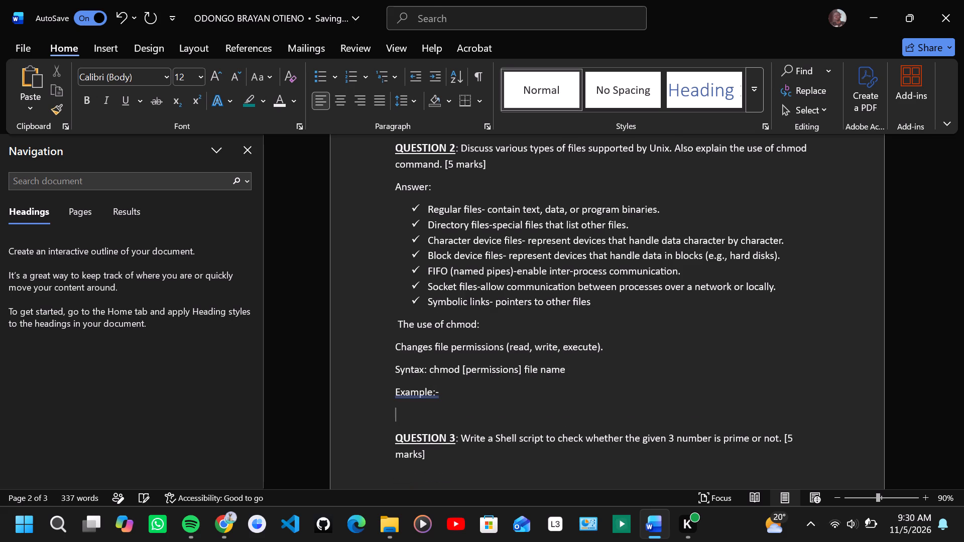
right_click(417, 392)
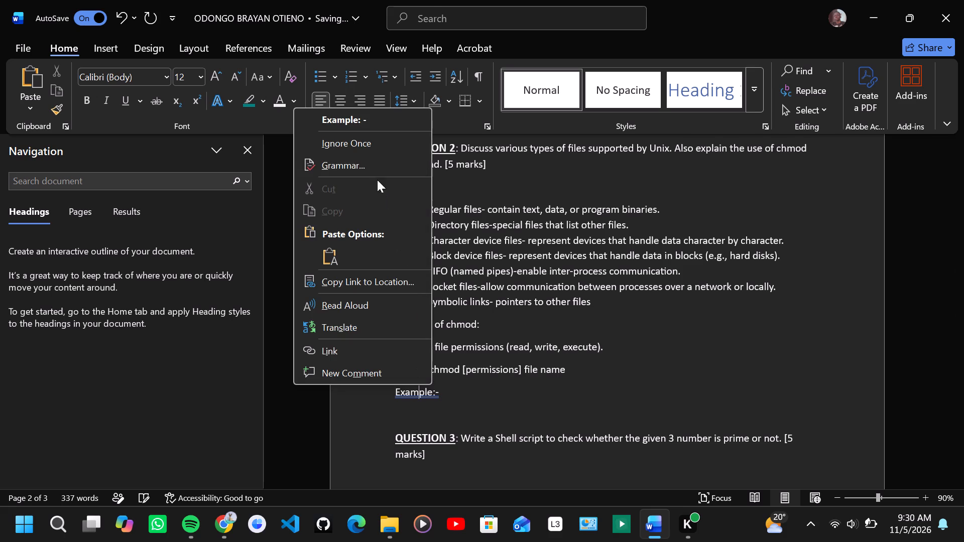
left_click(351, 117)
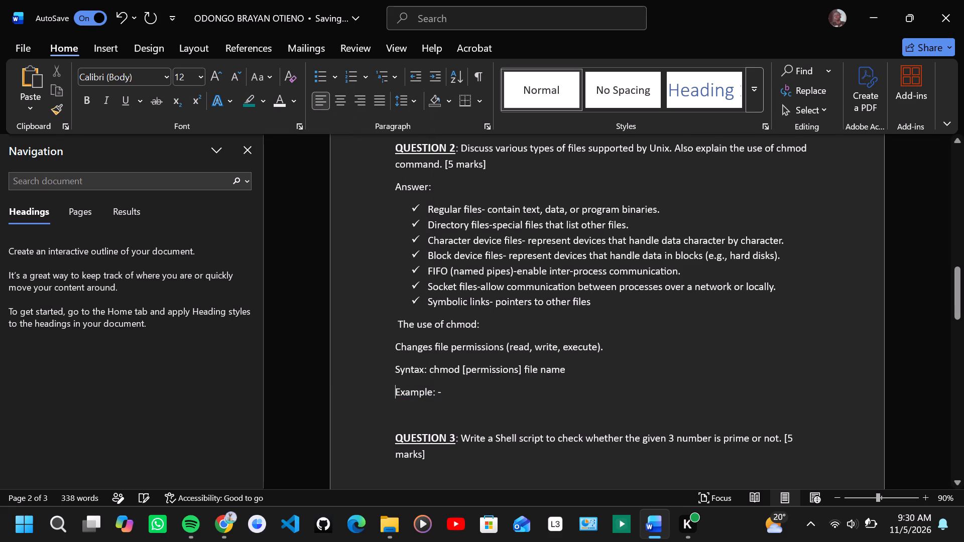
Enter the example command "Chmod 755 script.sh" on a new line directly below "Example: -".
left_click(448, 394)
key("Return")
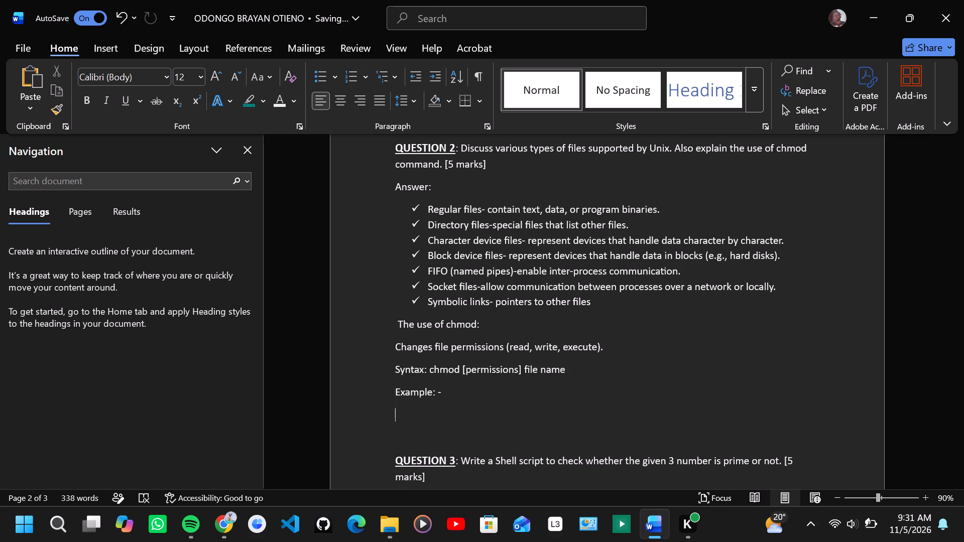
type("chmod")
key("space")
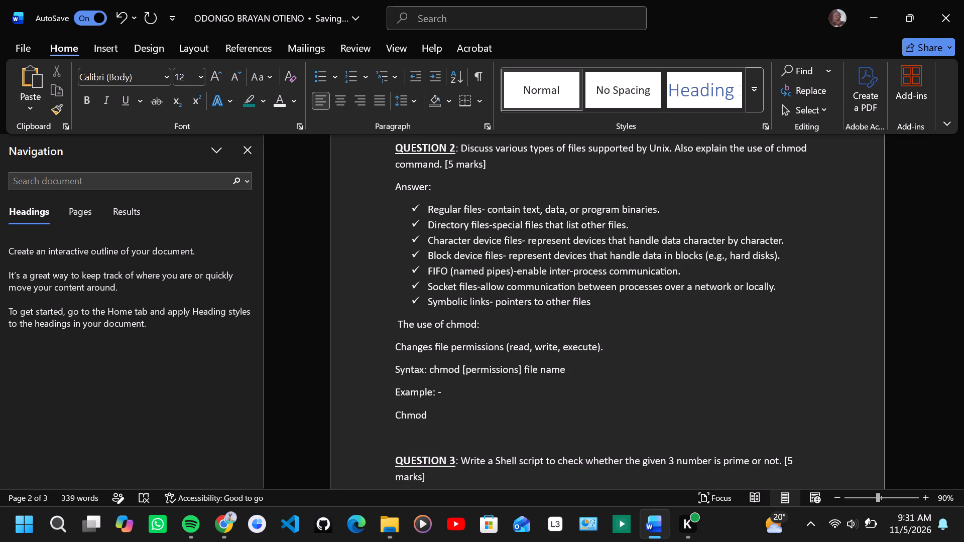
type("755")
key("space")
type("scr")
type("pt")
key("Left")
key("Left")
key("i")
key("Right")
key("Right")
type(".sh")
Append the explanation "- owner has full rights" directly after the script.sh example command.
key("space")
key("BackSpace")
type("--")
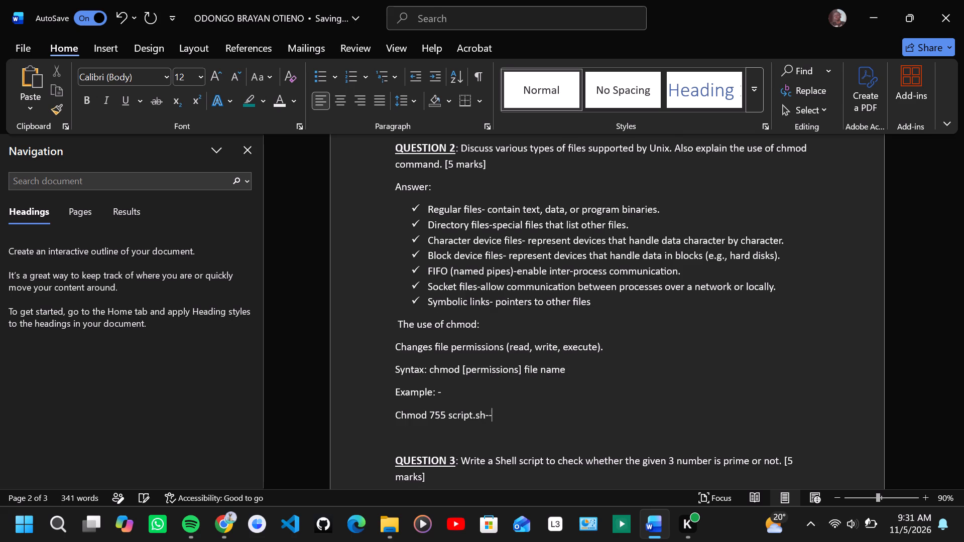
key("BackSpace")
key("space")
type("owner")
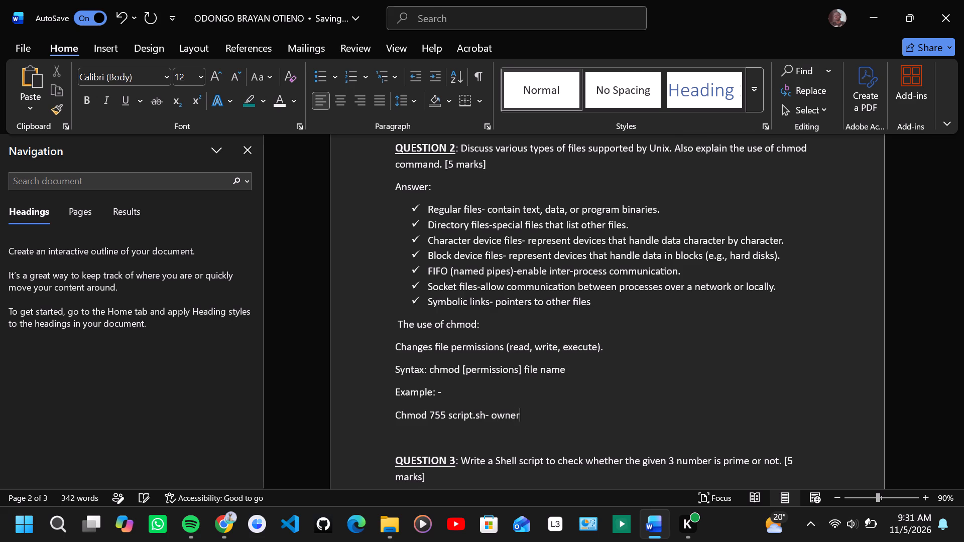
key("space")
type("has")
key("space")
type("full")
key("space")
type("rights")
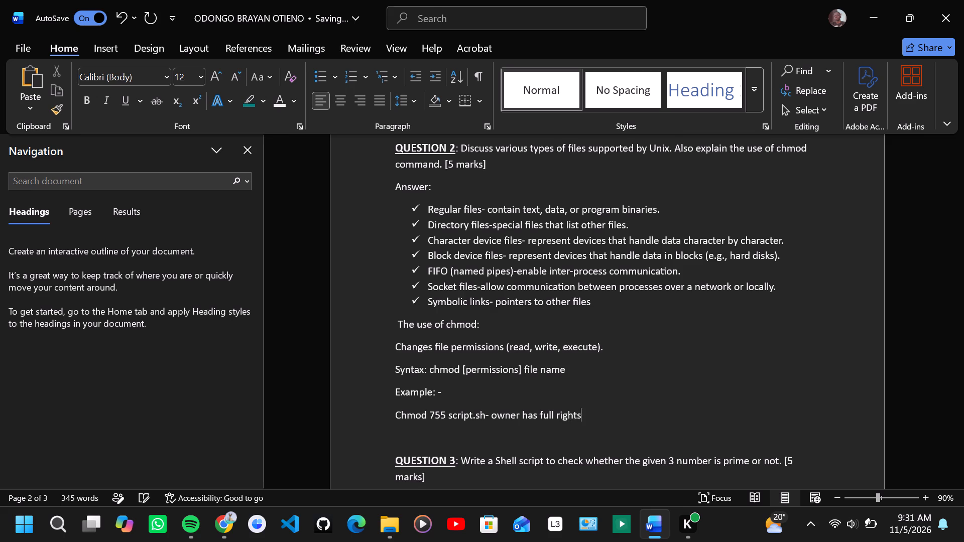
Complete the script.sh example line by appending ", group/others can read and execute." after "owner has full rights".
key("space")
key("BackSpace")
key("comma")
key("space")
type("group")
type("/others")
key("space")
type("can read")
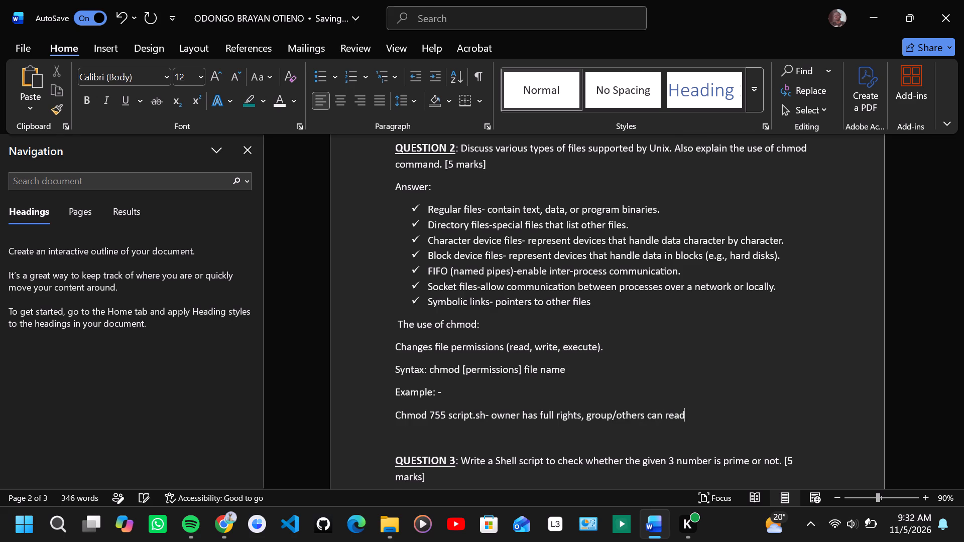
key("space")
type("and e")
key("x")
type("ecute")
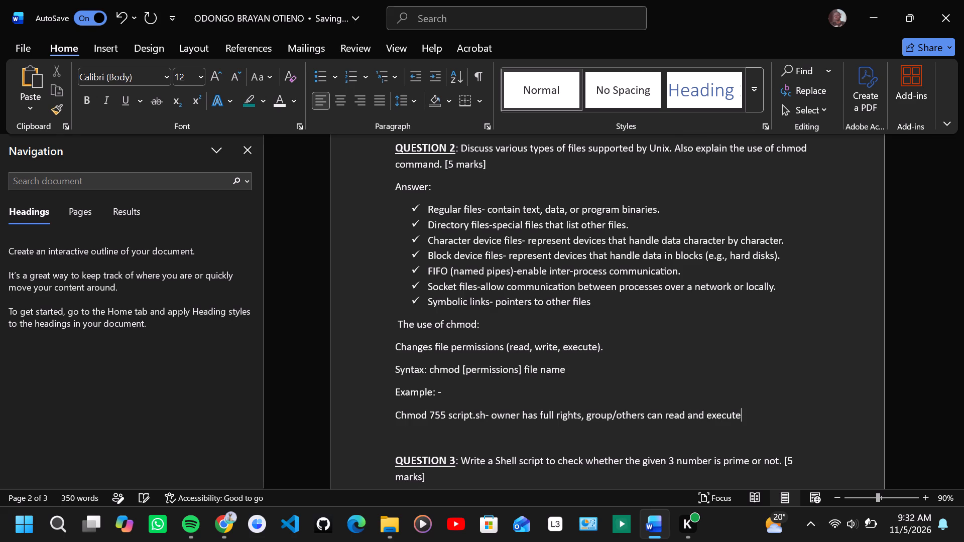
key("period")
Enter a second example command, "Chmod u+x file", on a new line below the script.sh example.
key("Return")
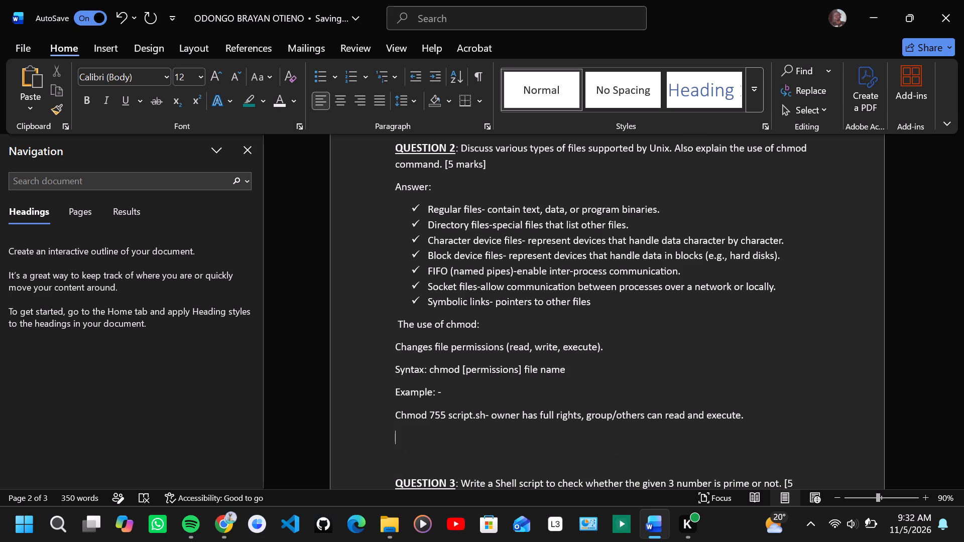
type("chmod")
key("space")
key("u")
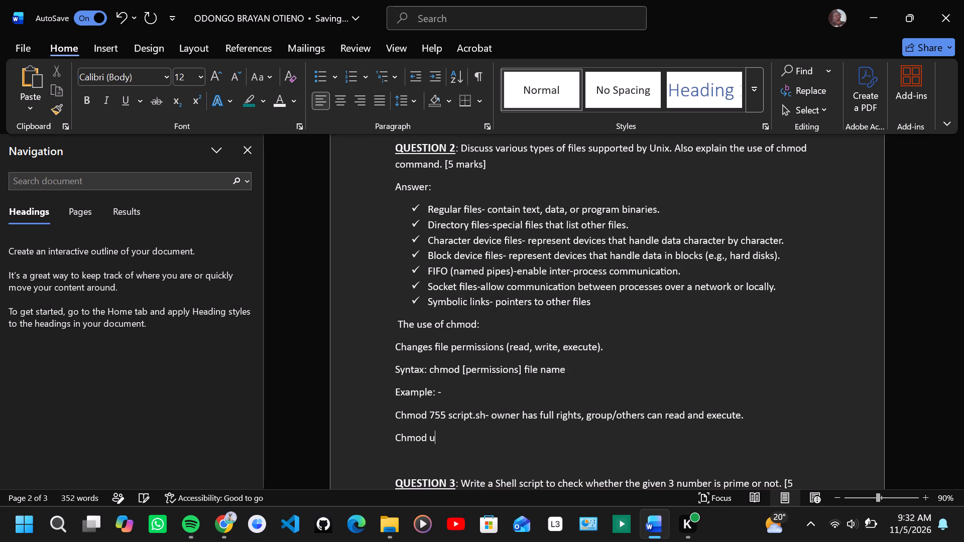
key("shift+plus")
key("x")
key("space")
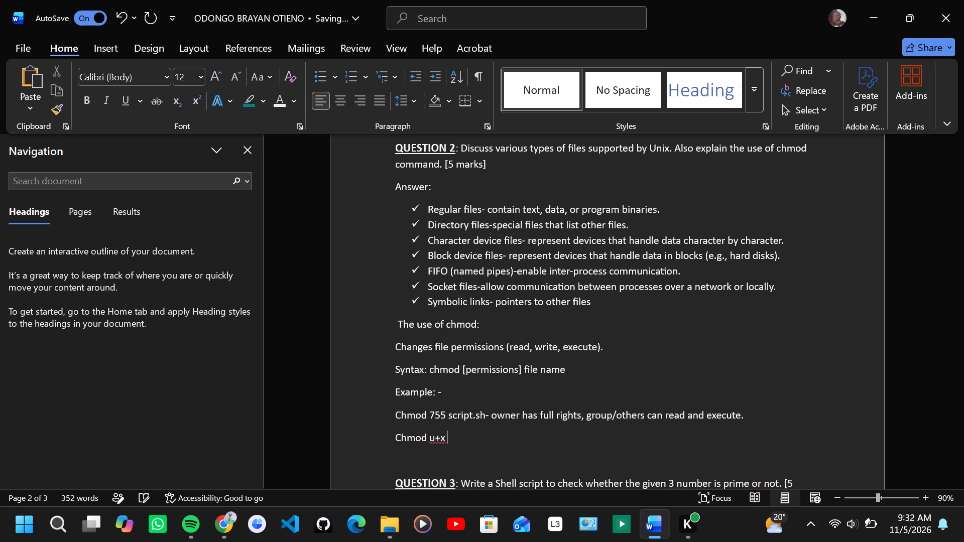
type("file")
Append the explanation "- adds execute permission for the user" directly after the u+x example command.
key("space")
key("BackSpace")
key("minus")
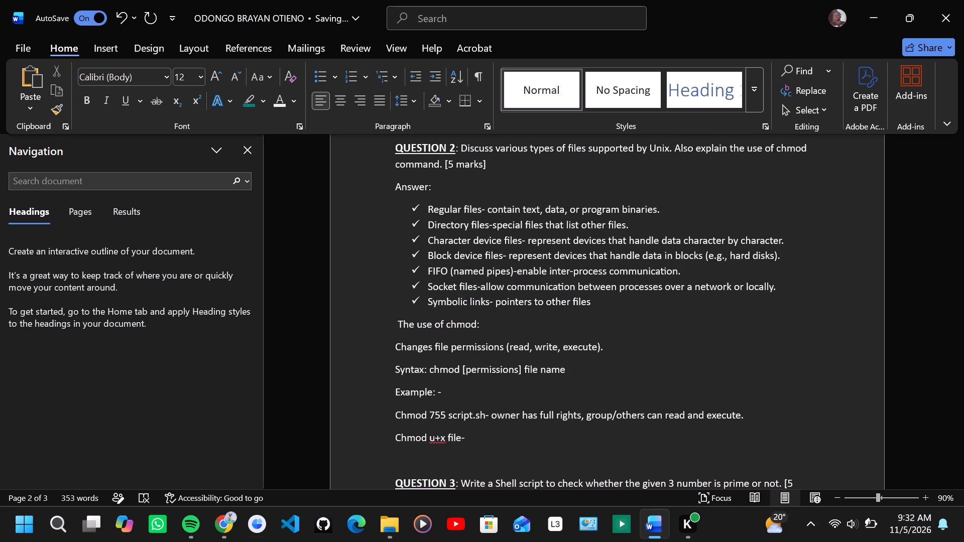
key("space")
key("a")
type("dds")
key("space")
type("ex")
type("ecute")
key("space")
type("permission")
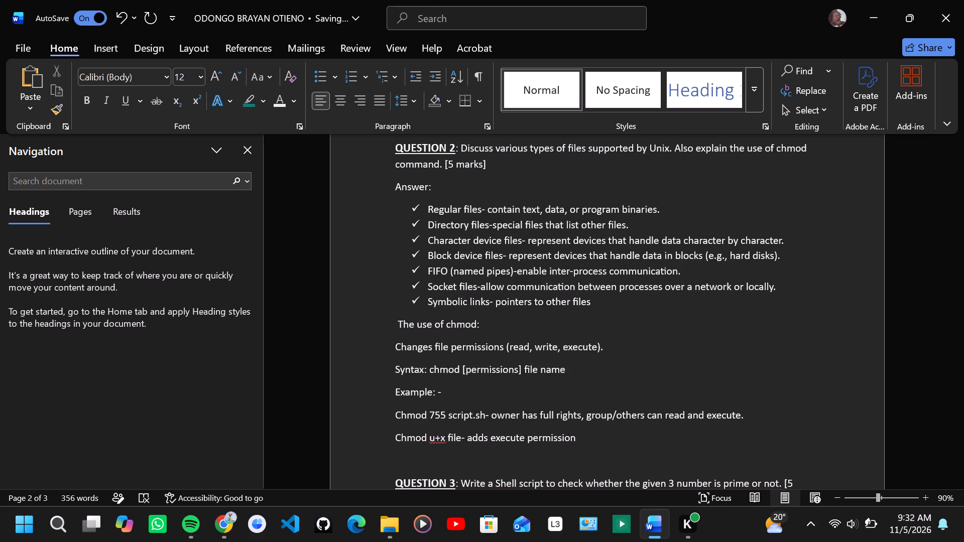
key("space")
type("for the user")
Save the document.
key("ctrl+s")
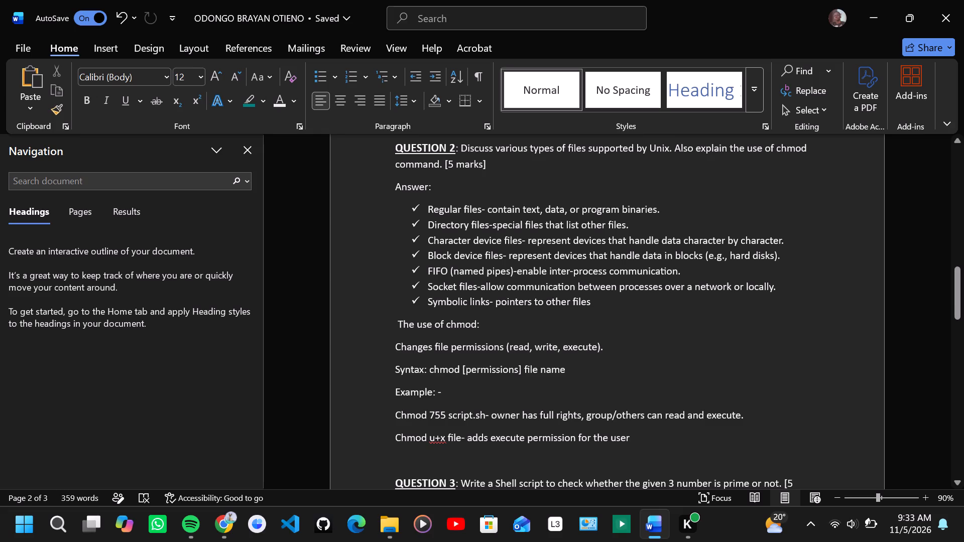
Apply arrowhead bullets to the "Changes file permissions" and "Syntax" lines under "The use of chmod:".
left_click_drag(391, 349, 404, 373)
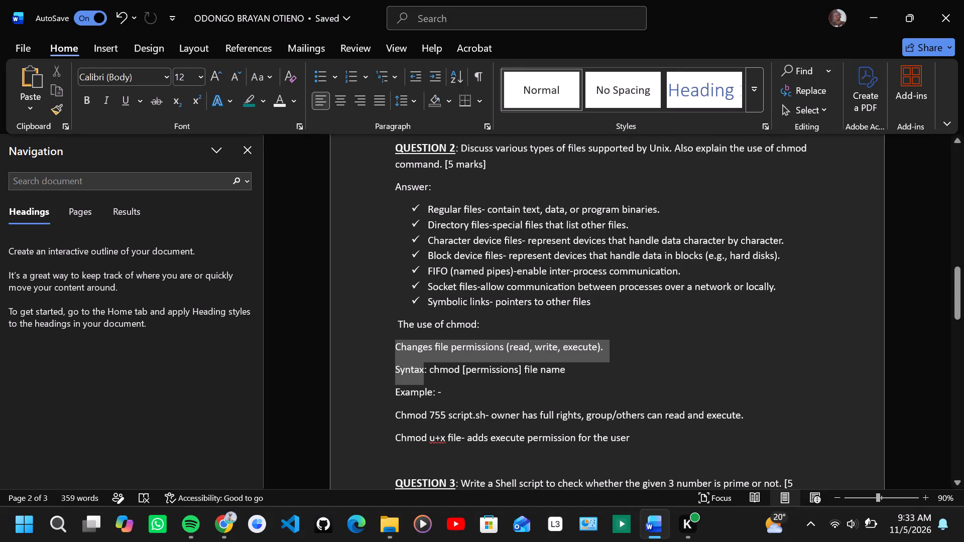
left_click_drag(404, 373, 585, 376)
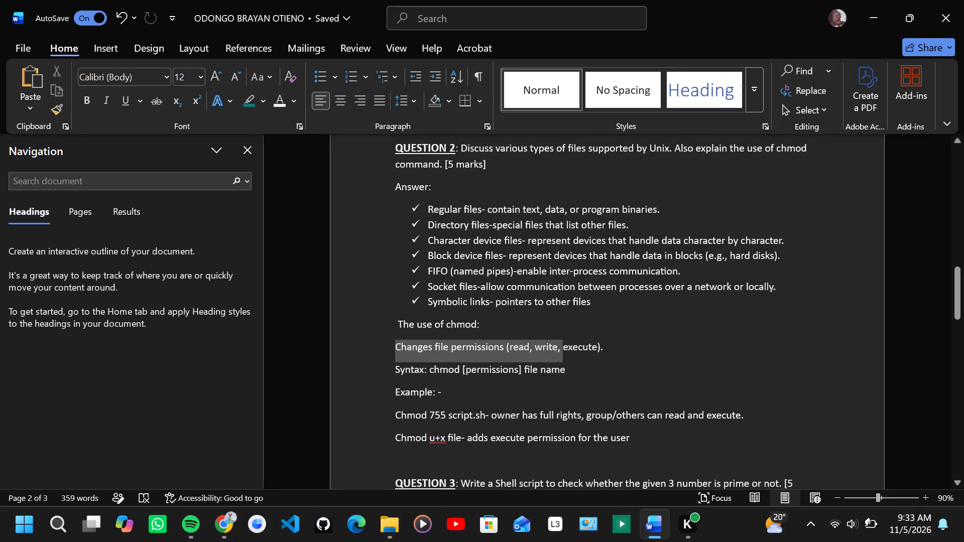
left_click_drag(585, 376, 594, 377)
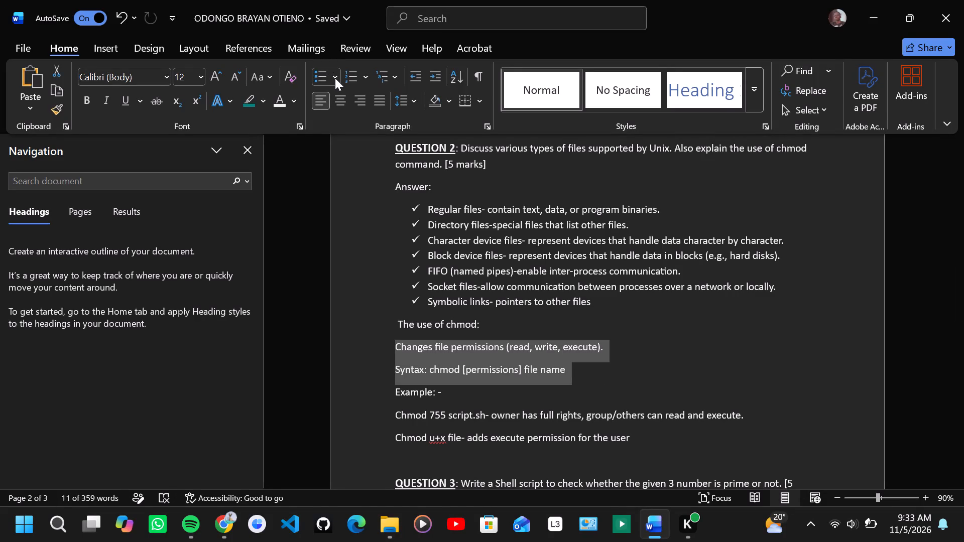
left_click(335, 78)
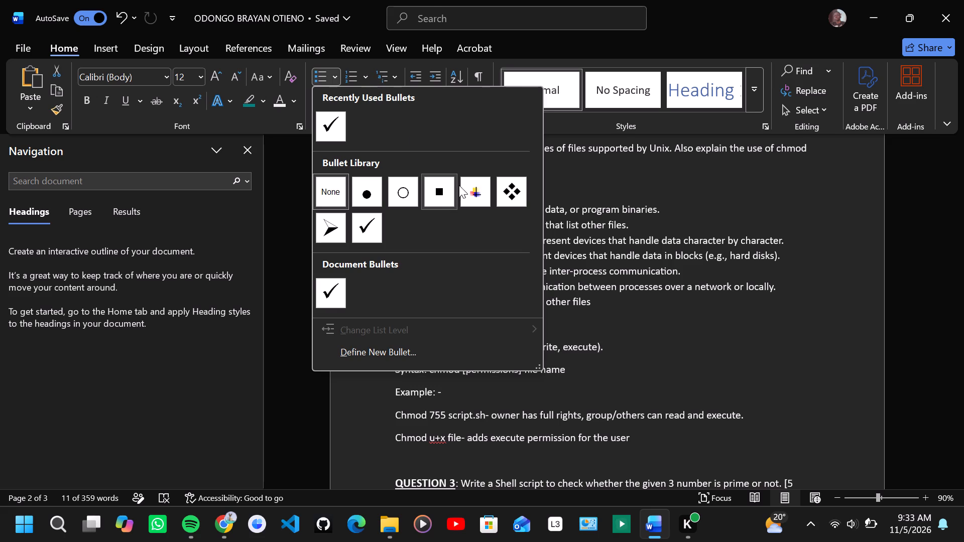
left_click(322, 222)
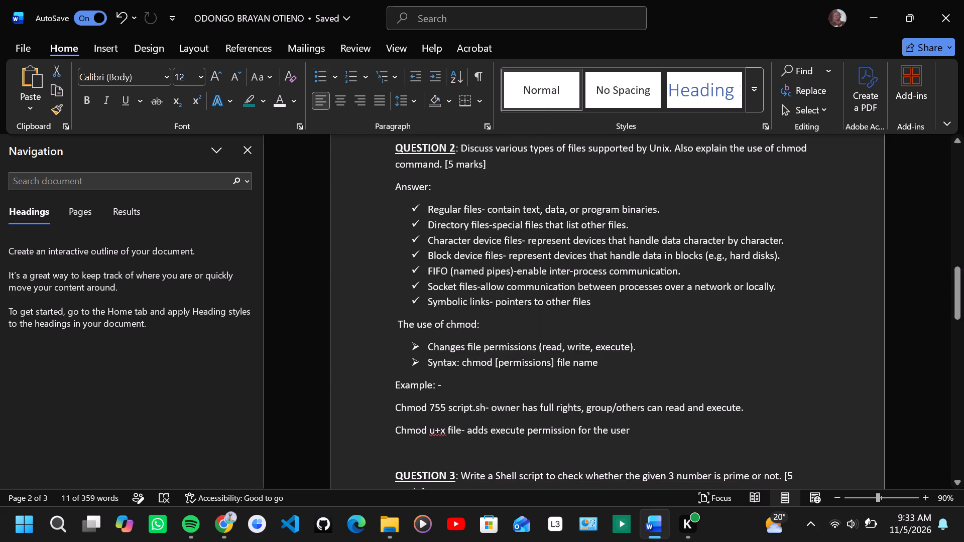
left_click(732, 357)
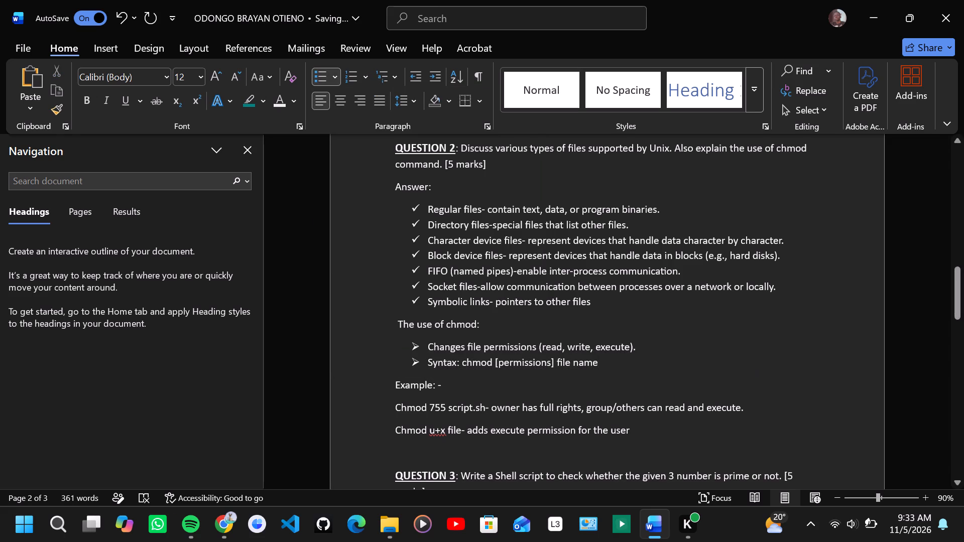
Apply four-diamond bullets to the two Chmod example lines under "Example: -".
left_click_drag(394, 408, 422, 438)
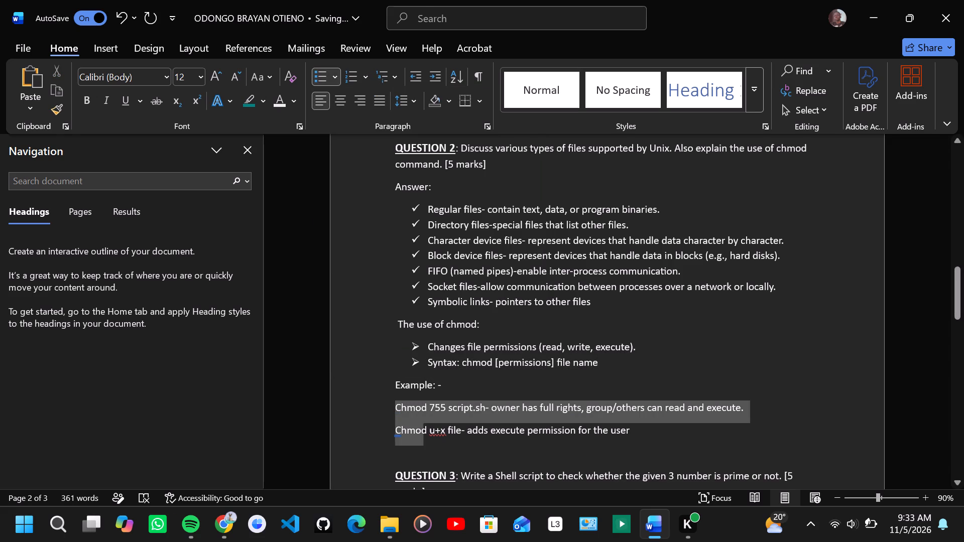
left_click_drag(422, 438, 631, 453)
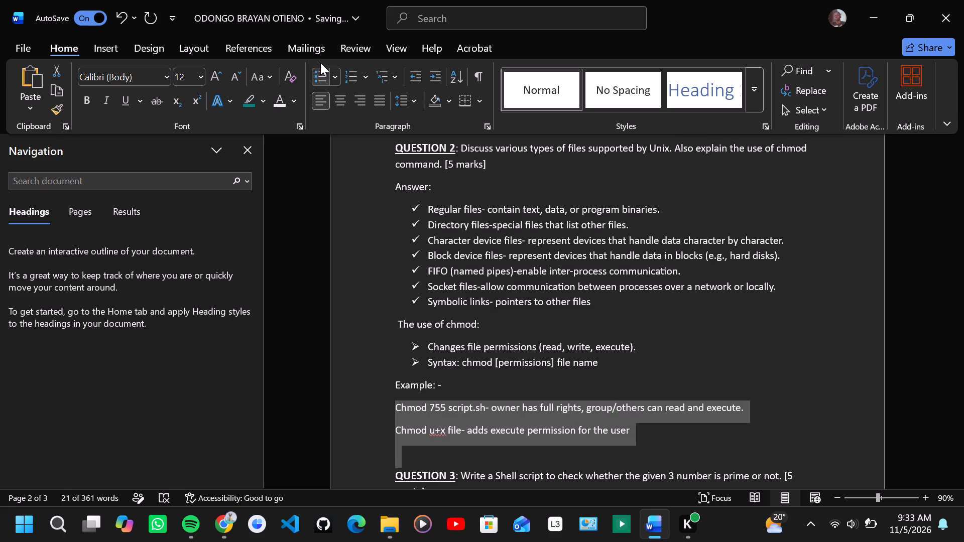
left_click(332, 76)
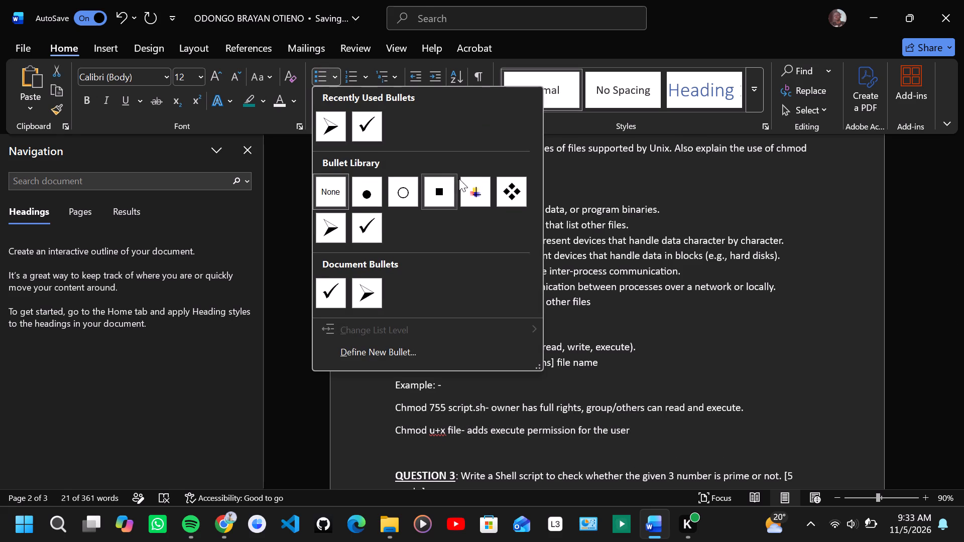
left_click(509, 190)
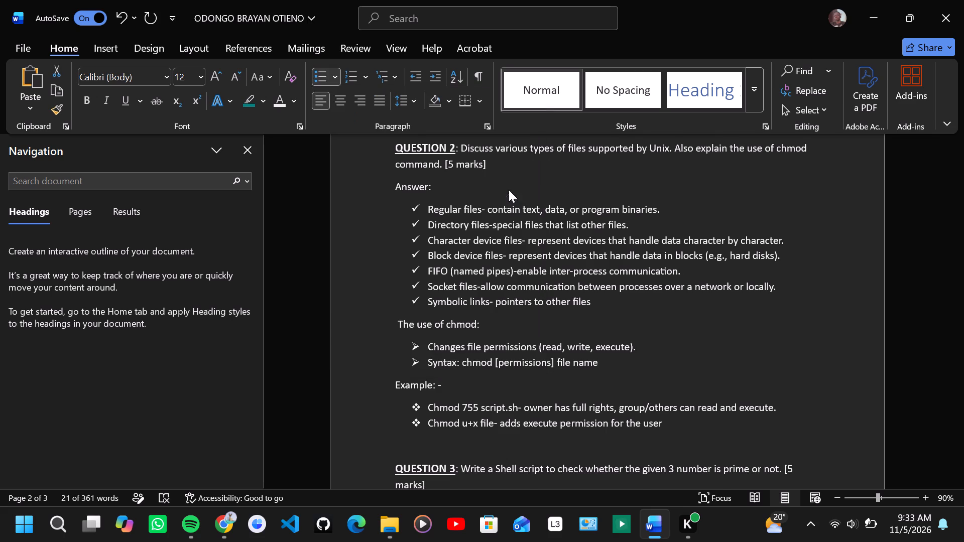
left_click(740, 336)
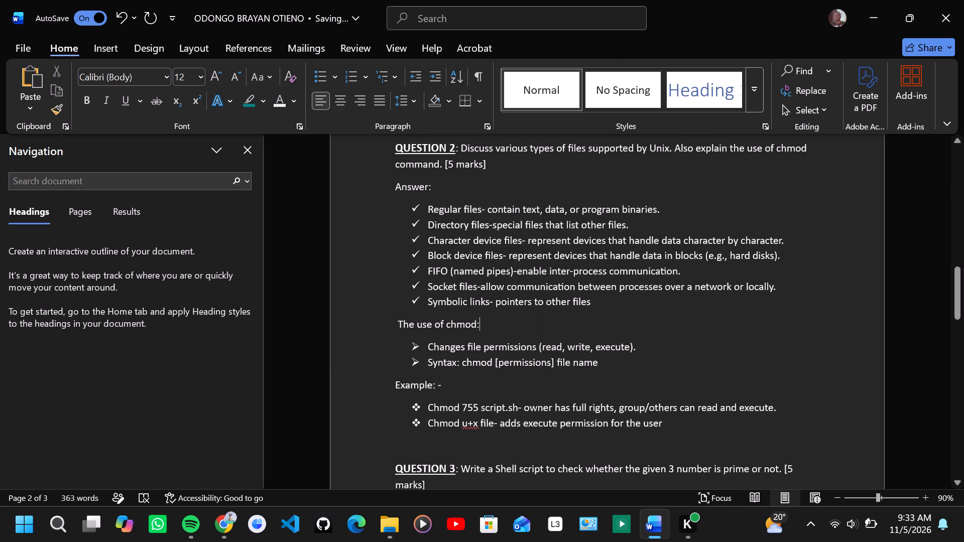
Make the word "Example" above the two Chmod example lines bold and underlined.
left_click_drag(396, 383, 418, 388)
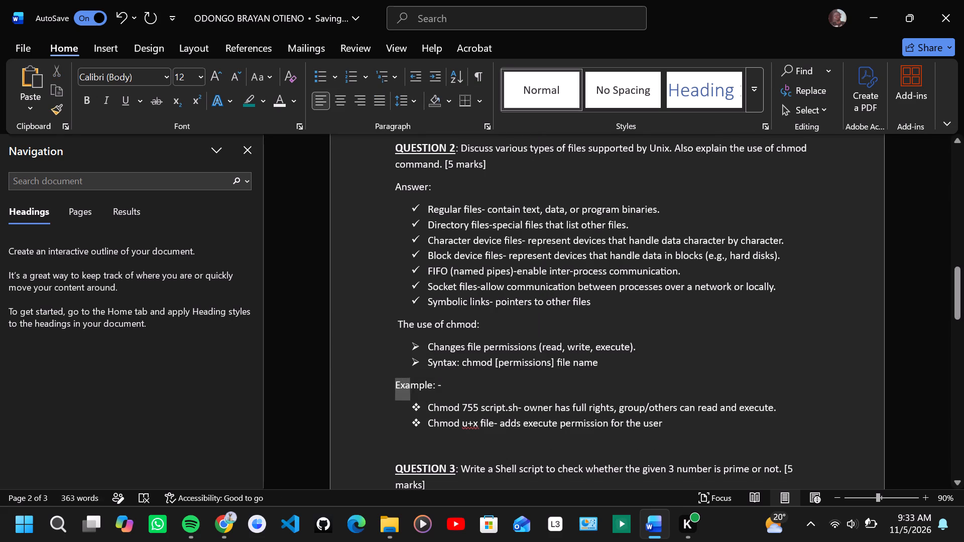
left_click_drag(418, 388, 430, 384)
left_click(444, 359)
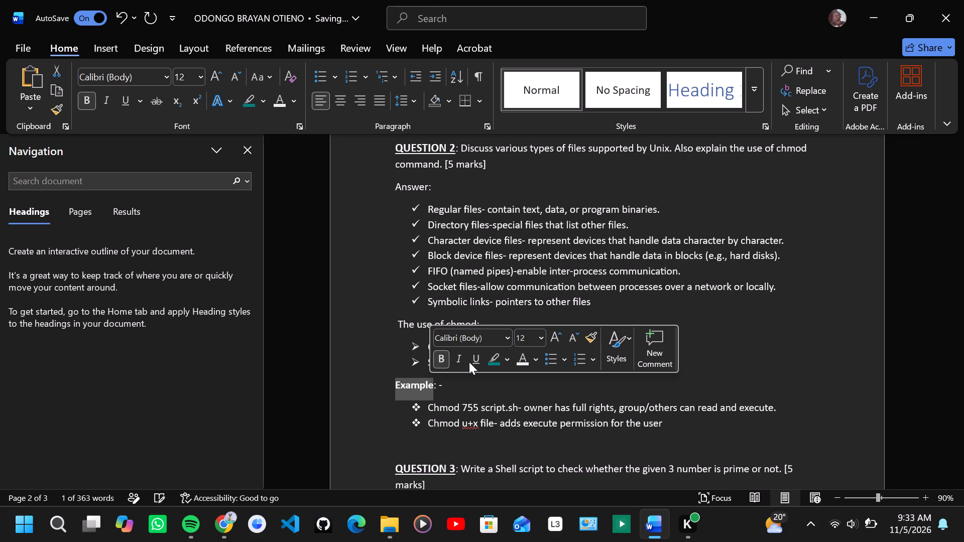
left_click(479, 362)
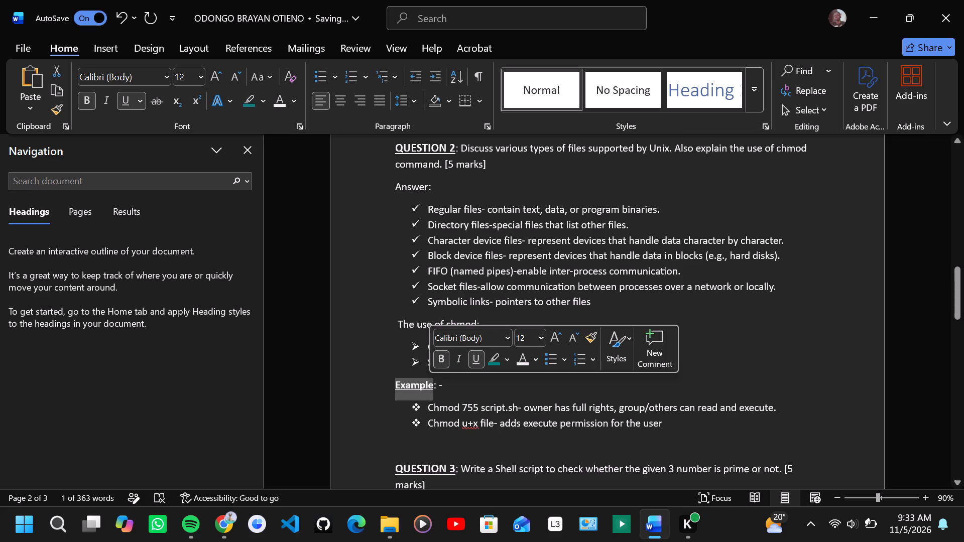
Make the subheading "The use of chmod" bold, underlined and italic.
left_click_drag(397, 321, 475, 325)
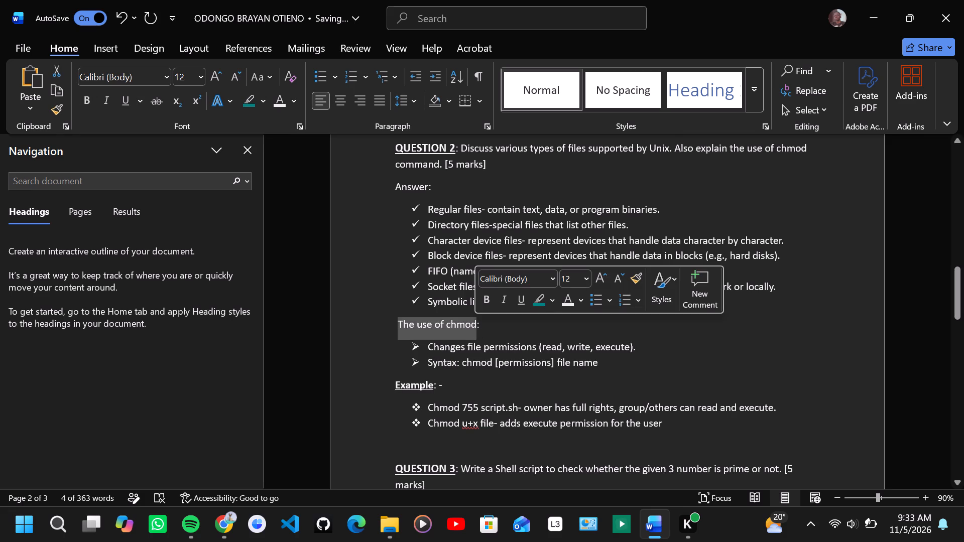
left_click(479, 300)
left_click(520, 303)
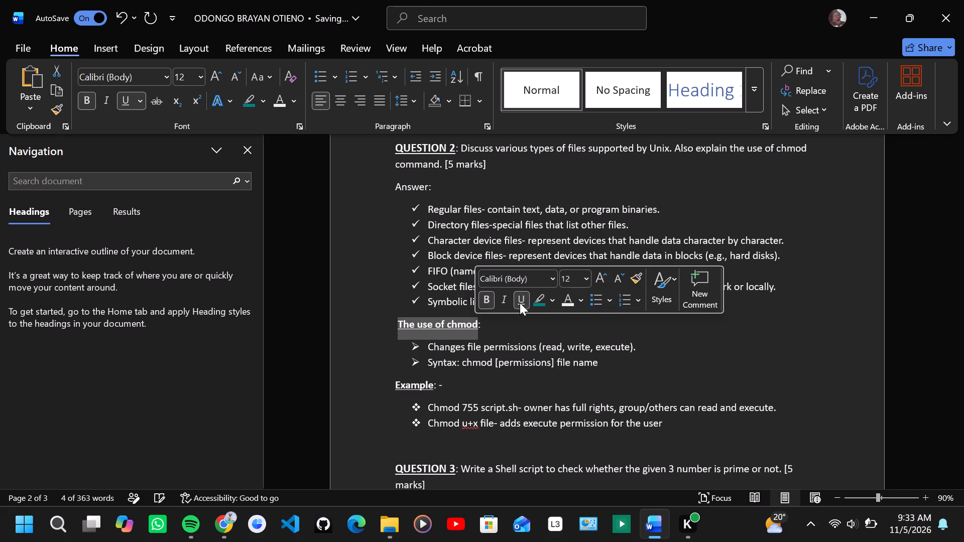
left_click(504, 302)
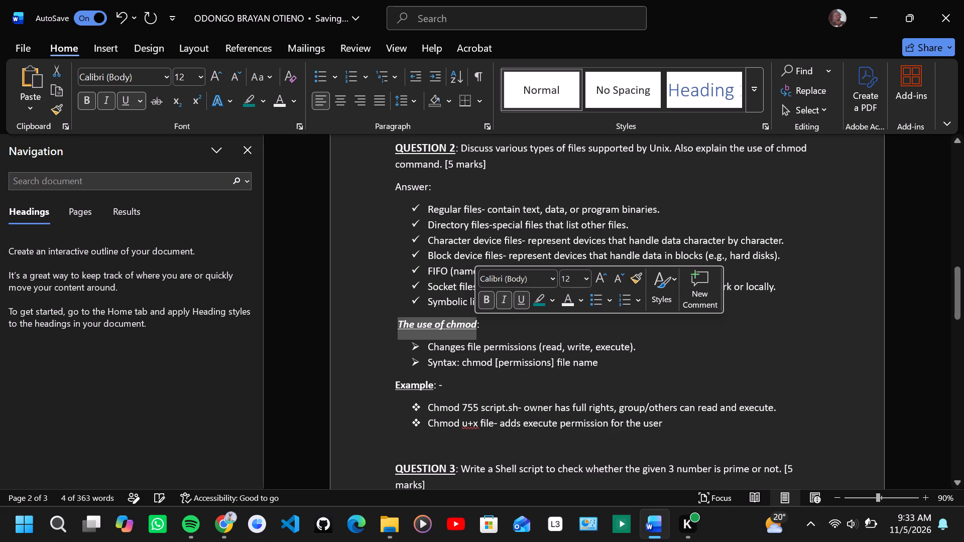
Italicize the word "Example" above the two Chmod example lines.
left_click(388, 352)
left_click_drag(394, 385, 436, 386)
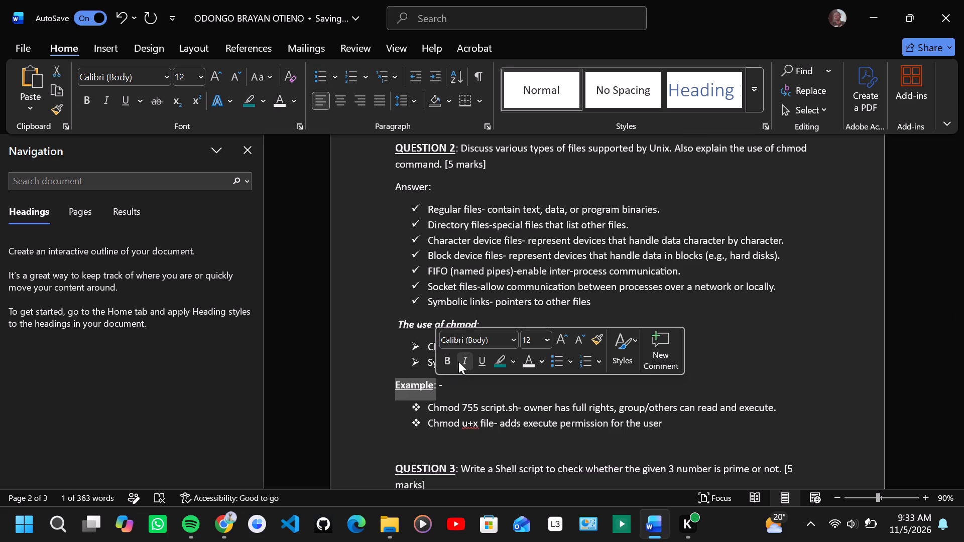
left_click(458, 361)
left_click(364, 309)
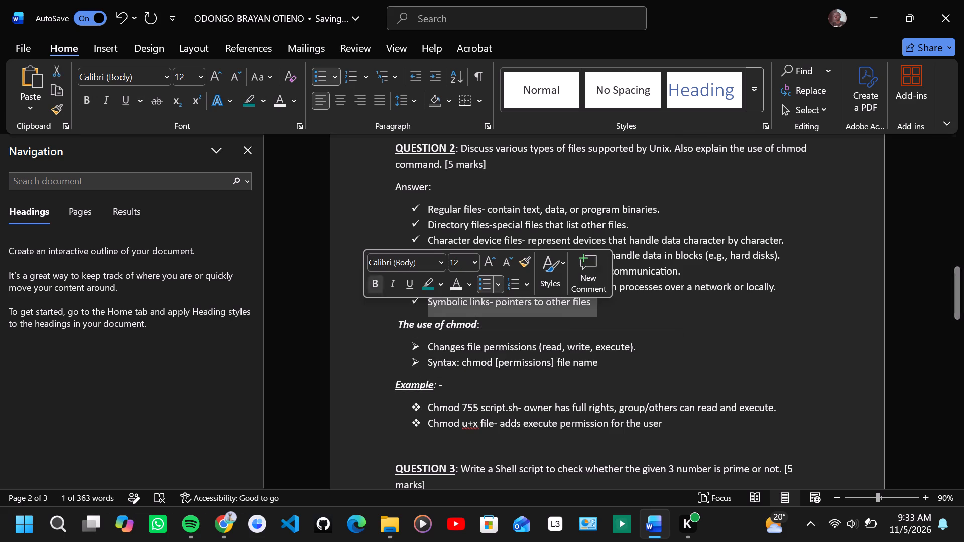
Make the "Answer" label under Question 2 bold, italic and underlined.
left_click(687, 201)
scroll(687, 201, "up", 1)
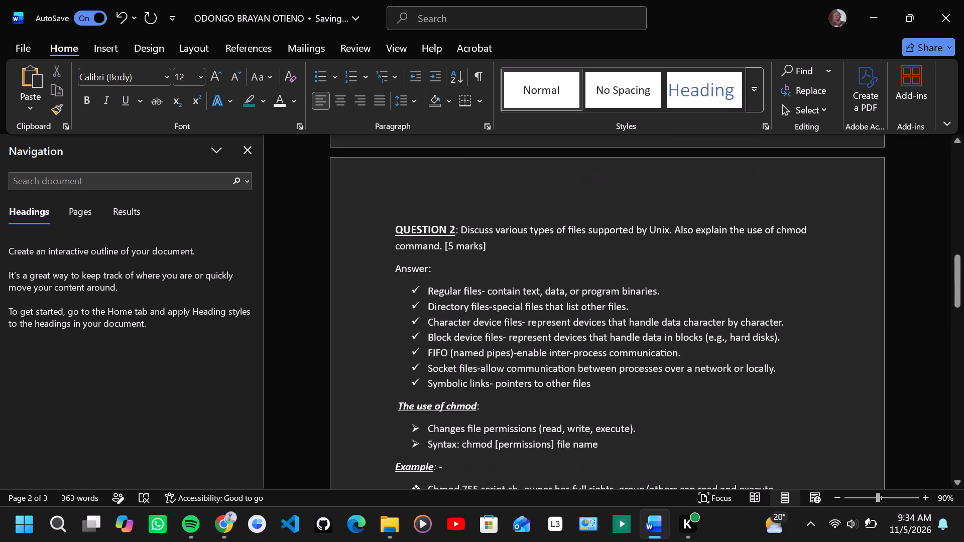
left_click_drag(391, 265, 399, 266)
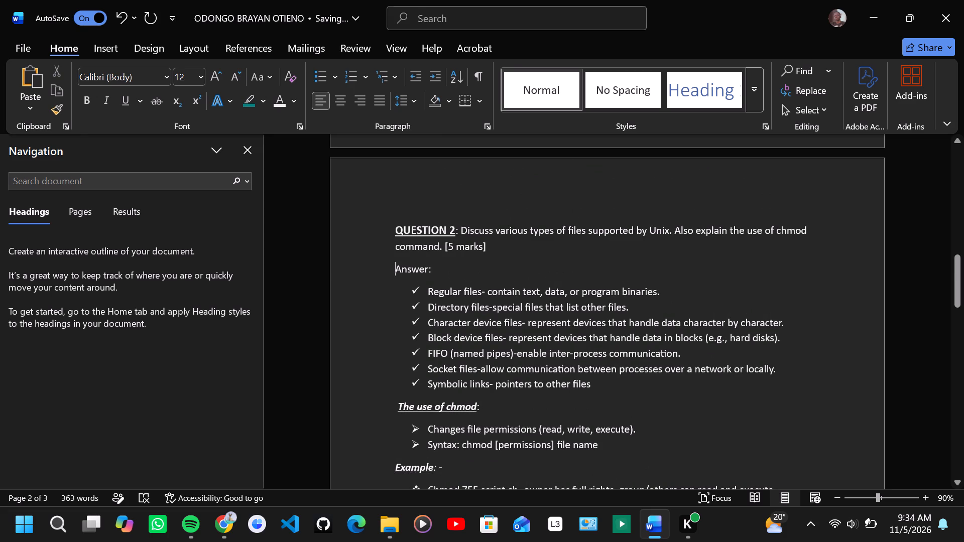
left_click_drag(399, 266, 426, 272)
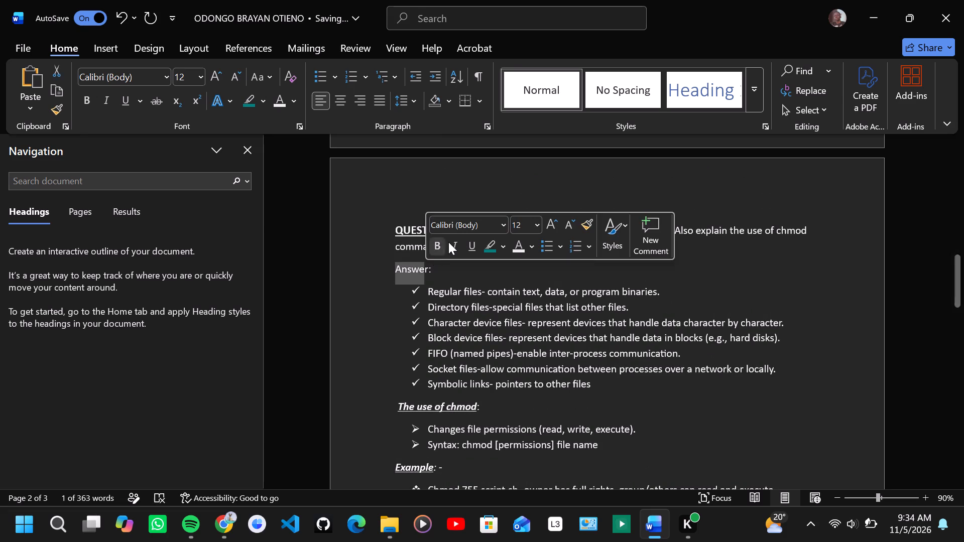
left_click(452, 241)
left_click(437, 241)
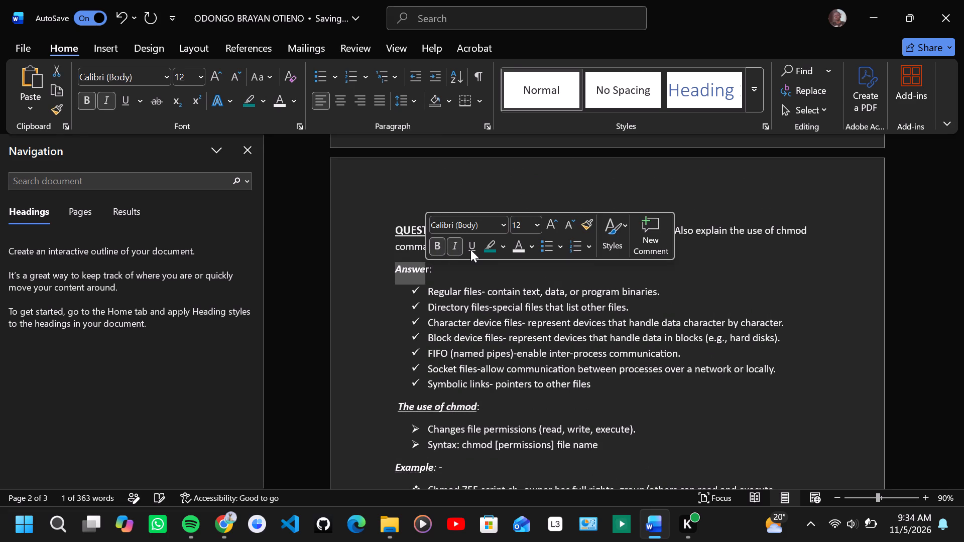
left_click(474, 249)
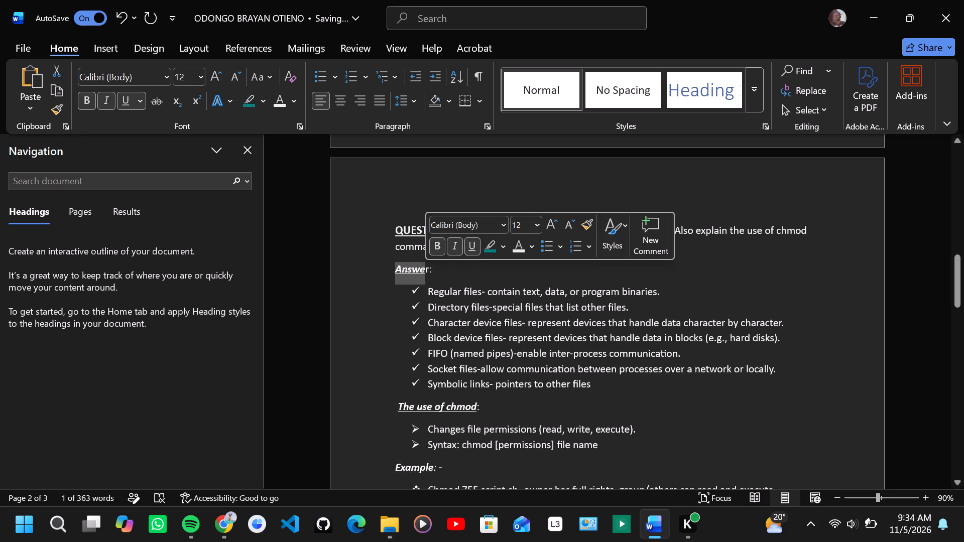
left_click(739, 298)
Set the font colour of the "QUESTION 3" heading text to the standard blue.
scroll(639, 362, "down", 3)
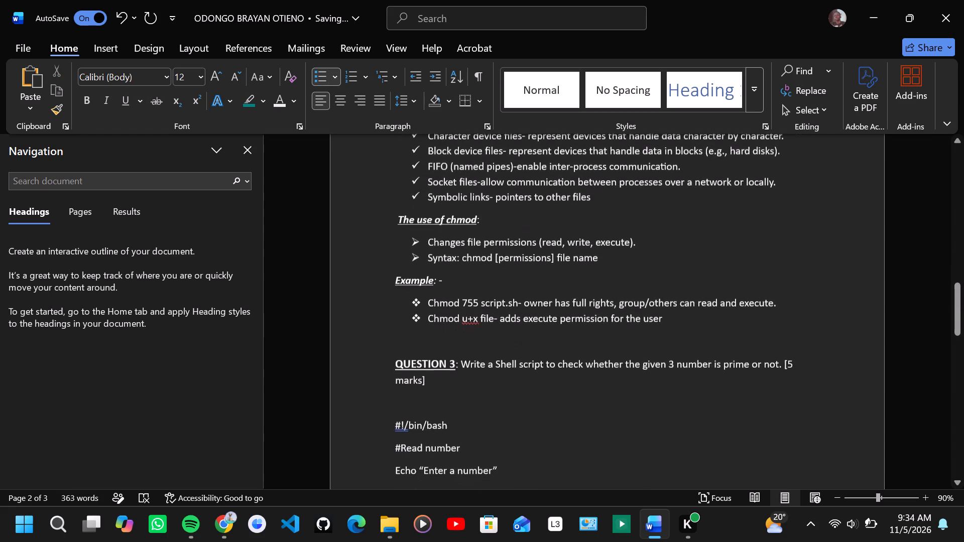
scroll(639, 362, "down", 1)
left_click_drag(396, 347, 428, 347)
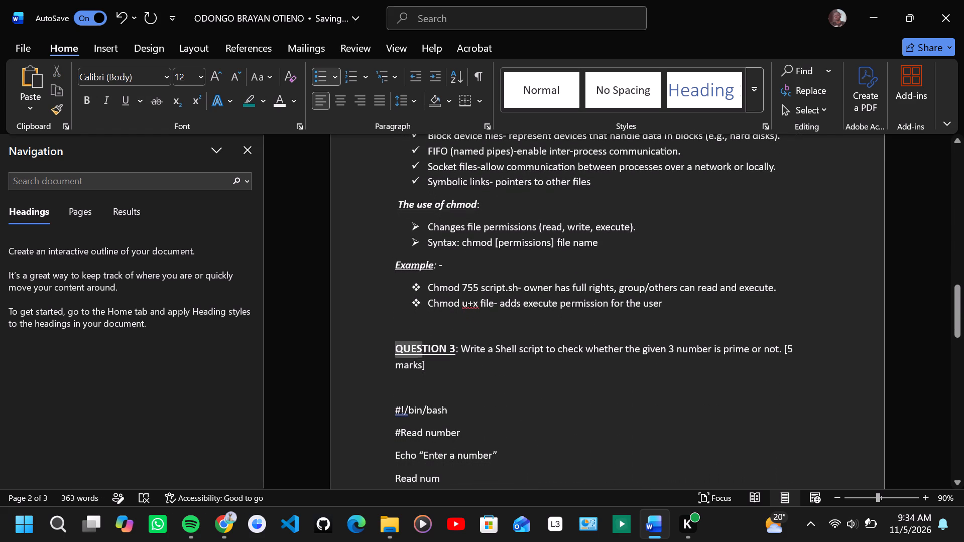
left_click_drag(428, 347, 454, 350)
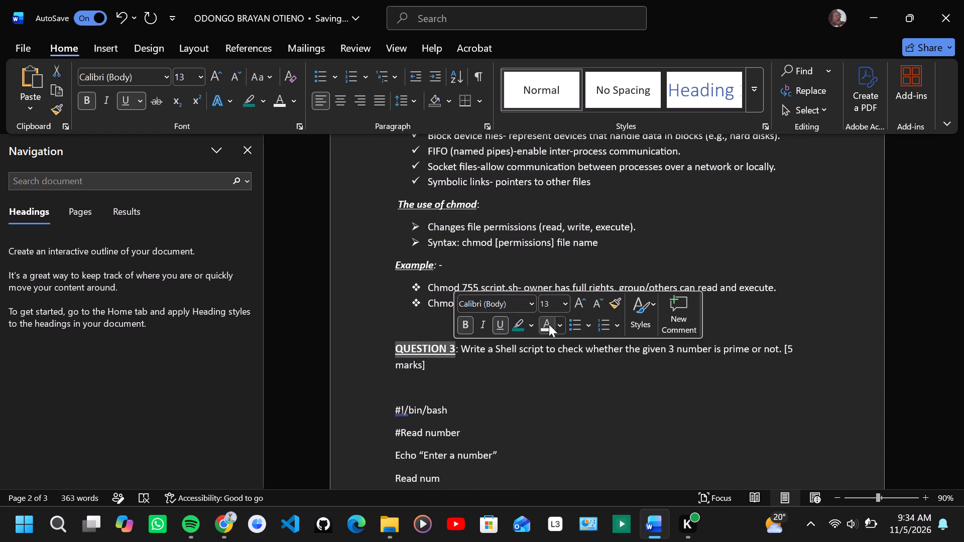
left_click(557, 324)
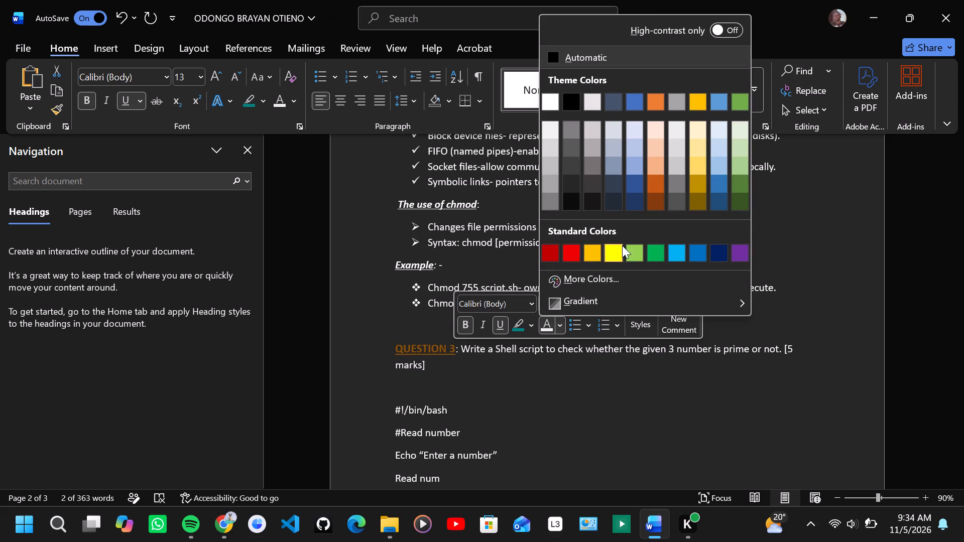
left_click(696, 252)
left_click(659, 410)
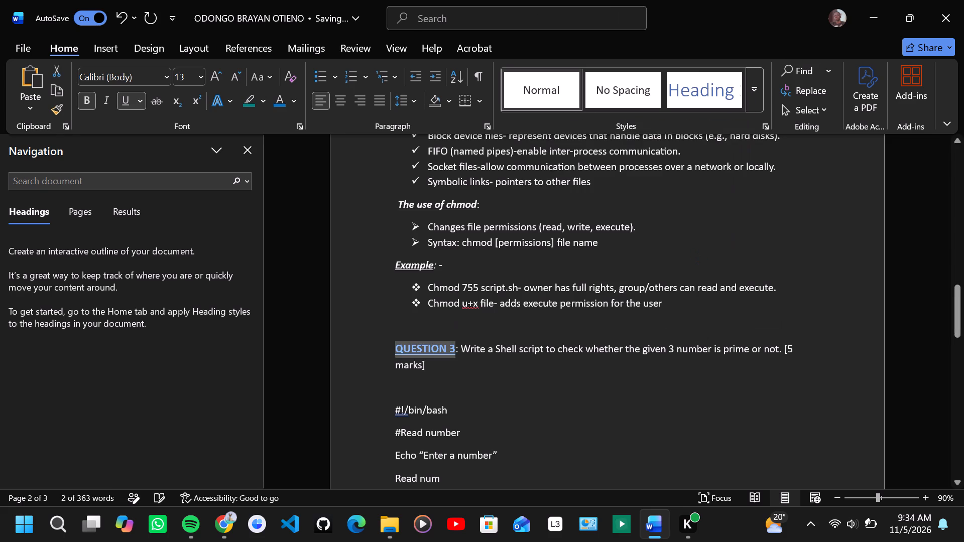
Save the document.
scroll(770, 431, "down", 3)
scroll(770, 431, "up", 3)
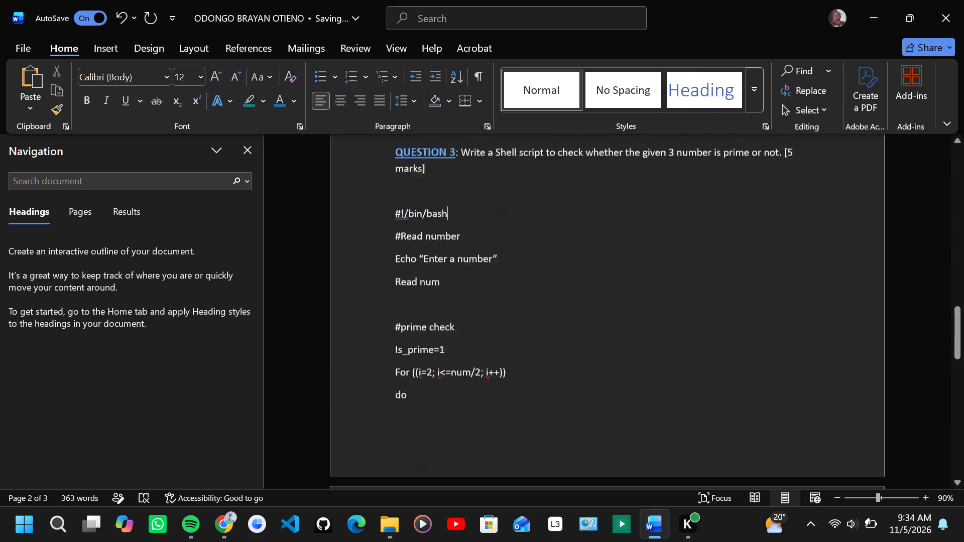
scroll(770, 431, "down", 3)
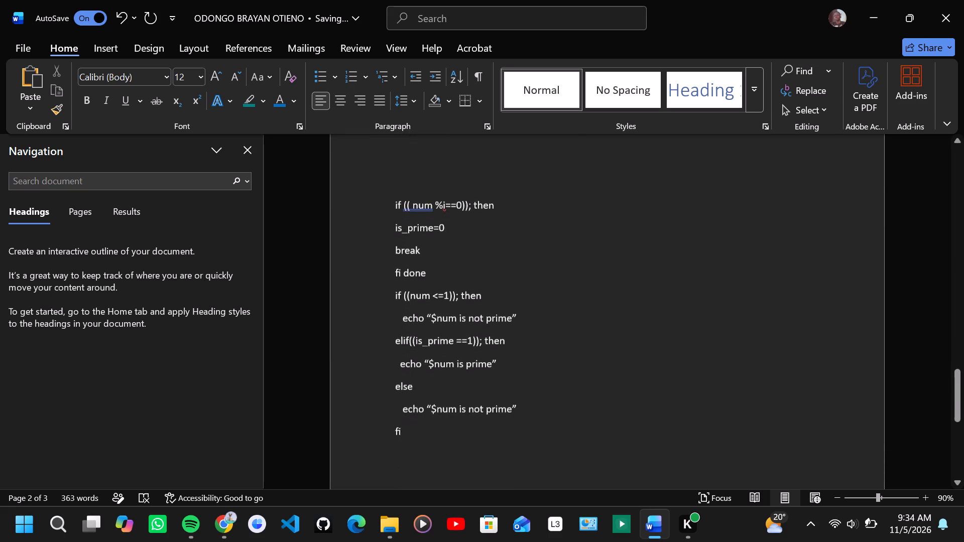
scroll(770, 431, "up", 7)
key("ctrl+s")
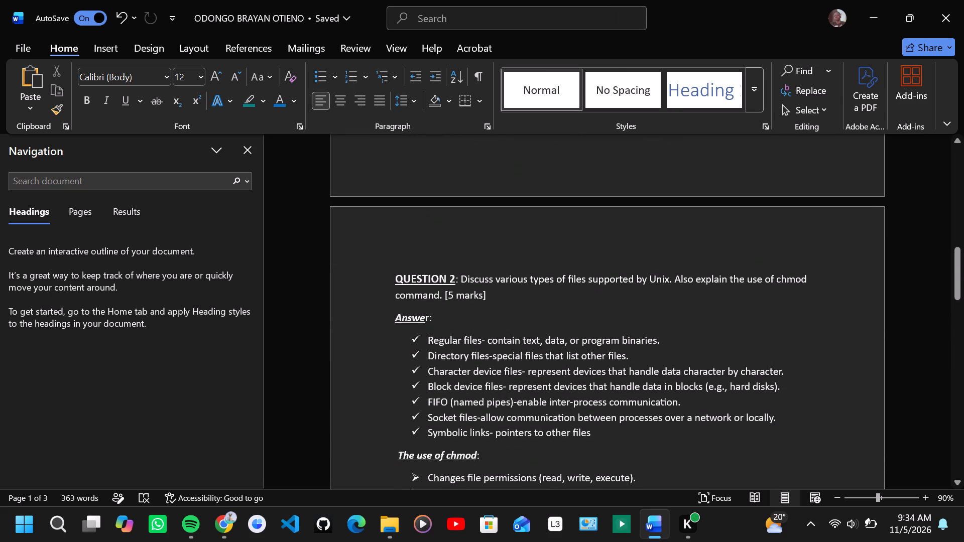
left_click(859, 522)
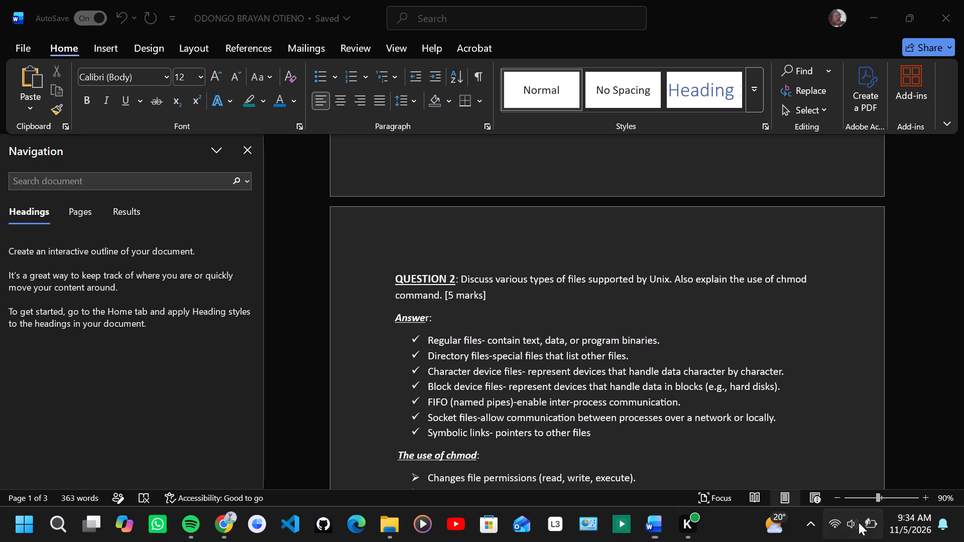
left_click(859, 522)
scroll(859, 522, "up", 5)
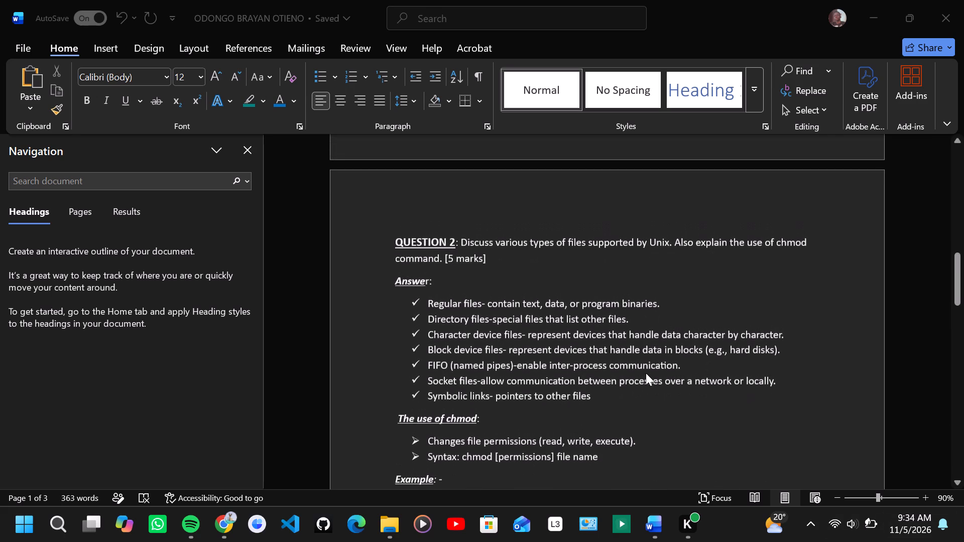
Apply the same blue font colour to the "QUESTION 2" heading text.
scroll(646, 373, "down", 2)
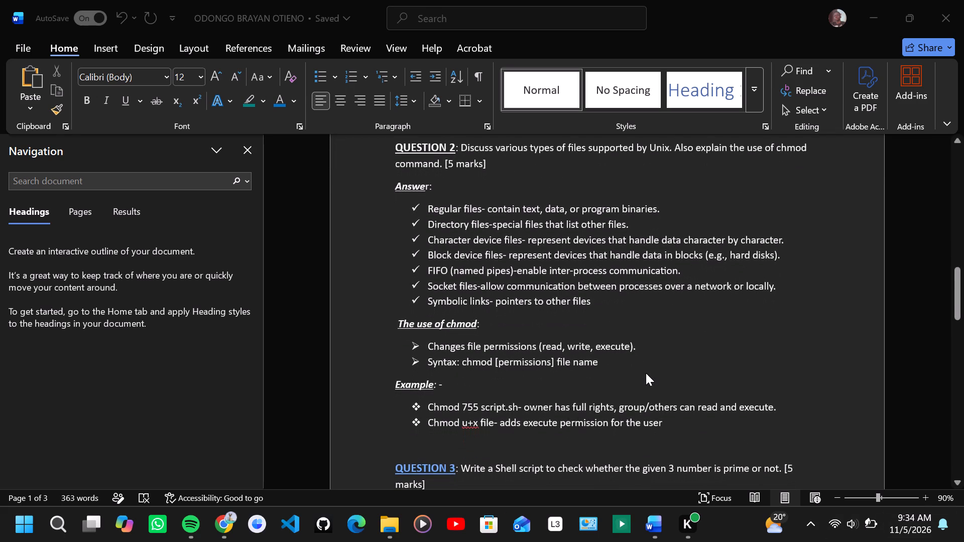
scroll(646, 373, "down", 3)
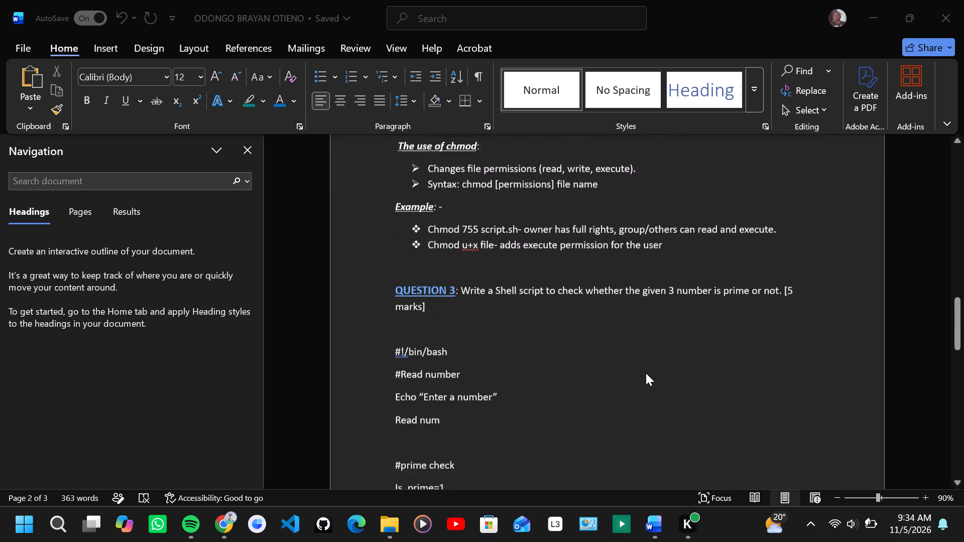
scroll(646, 373, "up", 4)
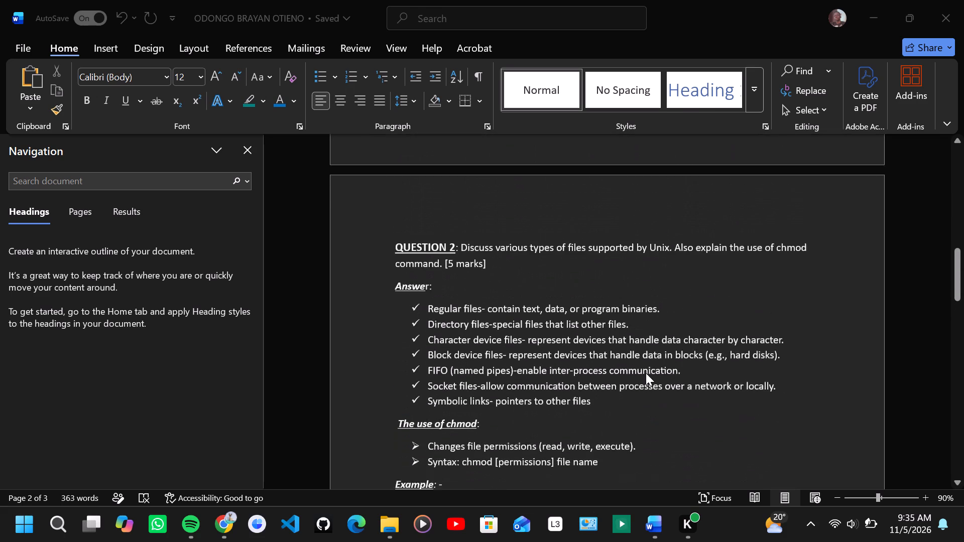
left_click_drag(391, 273, 422, 273)
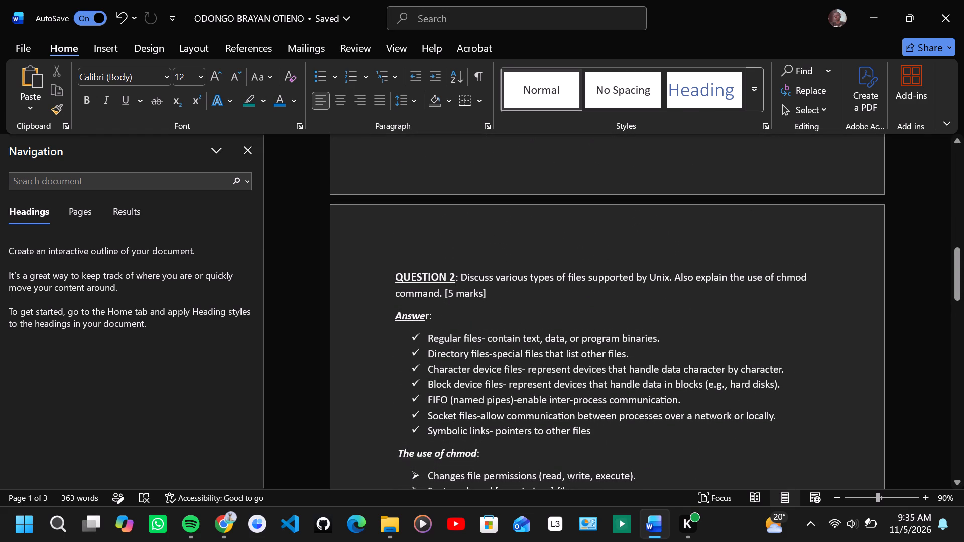
left_click_drag(422, 273, 394, 281)
left_click_drag(394, 281, 443, 277)
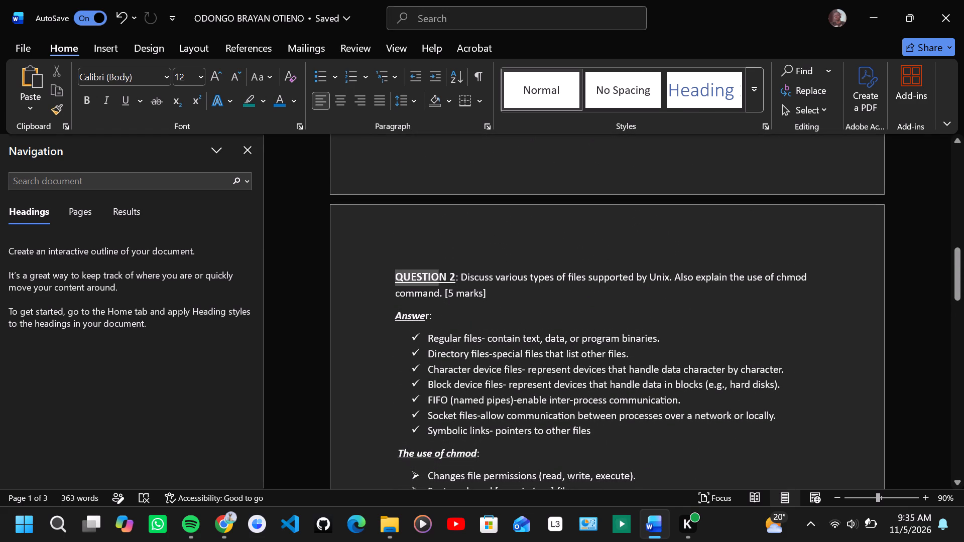
left_click_drag(443, 277, 455, 277)
left_click_drag(455, 277, 455, 277)
left_click(541, 249)
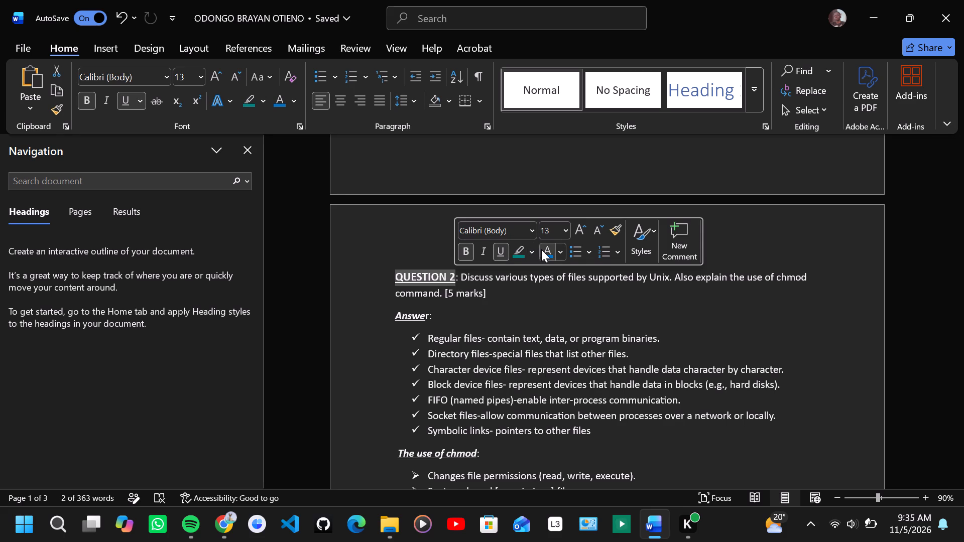
scroll(358, 198, "up", 4)
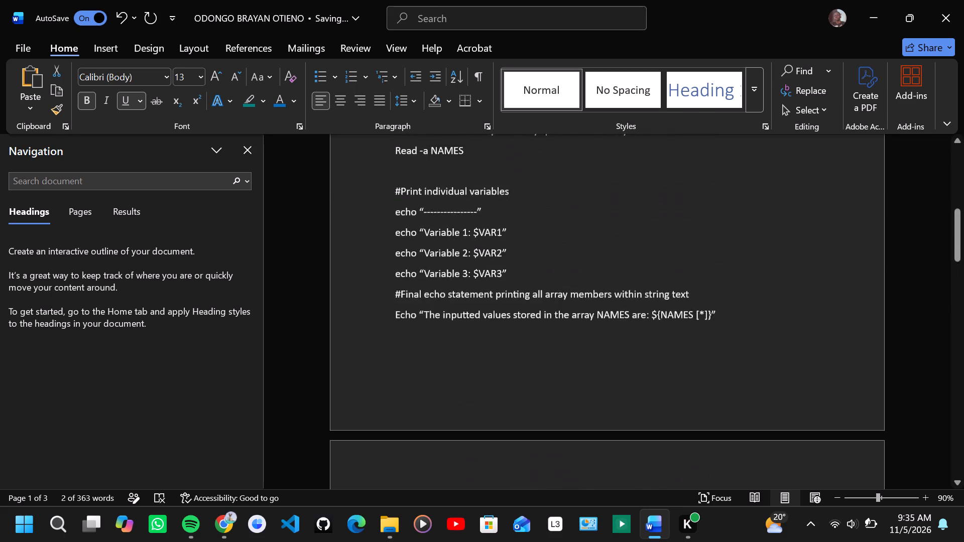
Apply the same blue font colour to the "QUESTION 1" heading text.
scroll(358, 198, "up", 2)
scroll(415, 281, "up", 4)
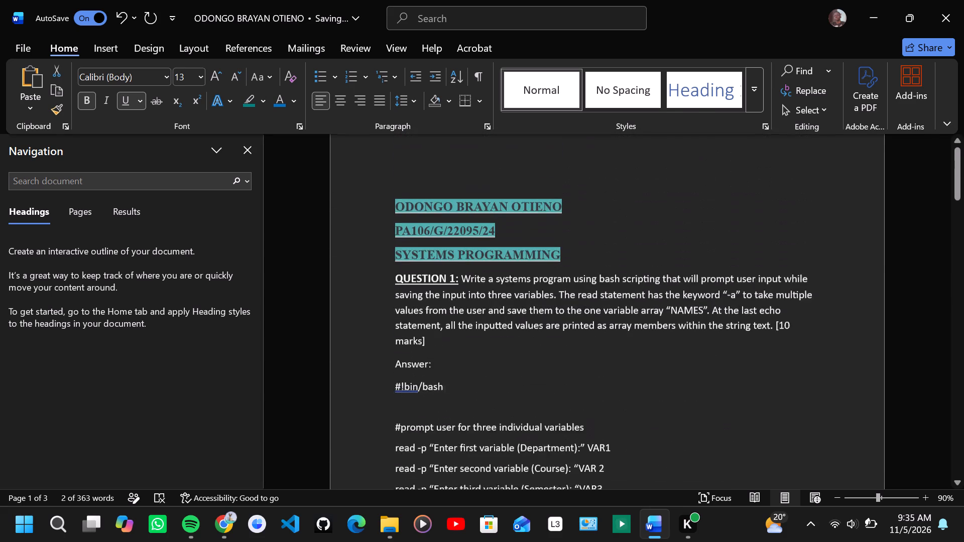
left_click_drag(395, 290, 451, 292)
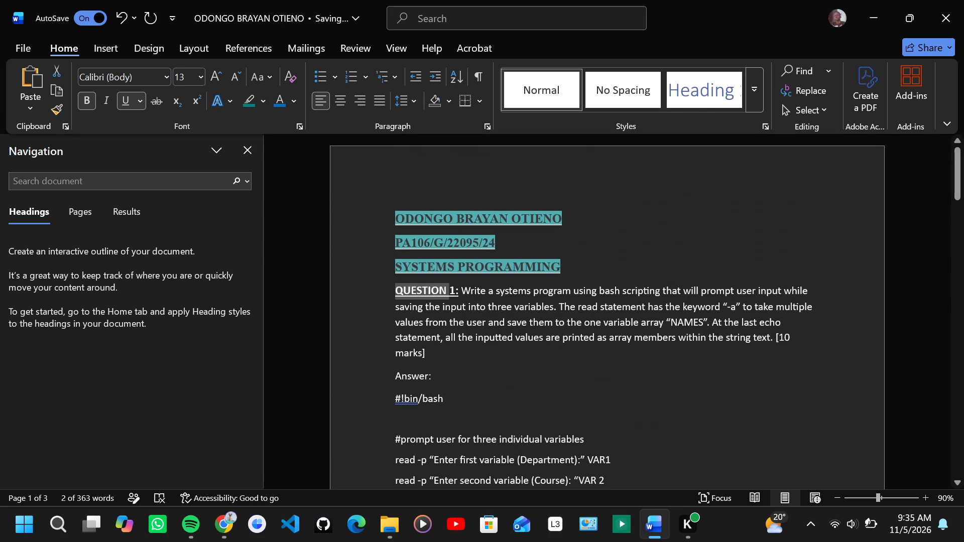
left_click_drag(451, 292, 454, 291)
left_click(548, 271)
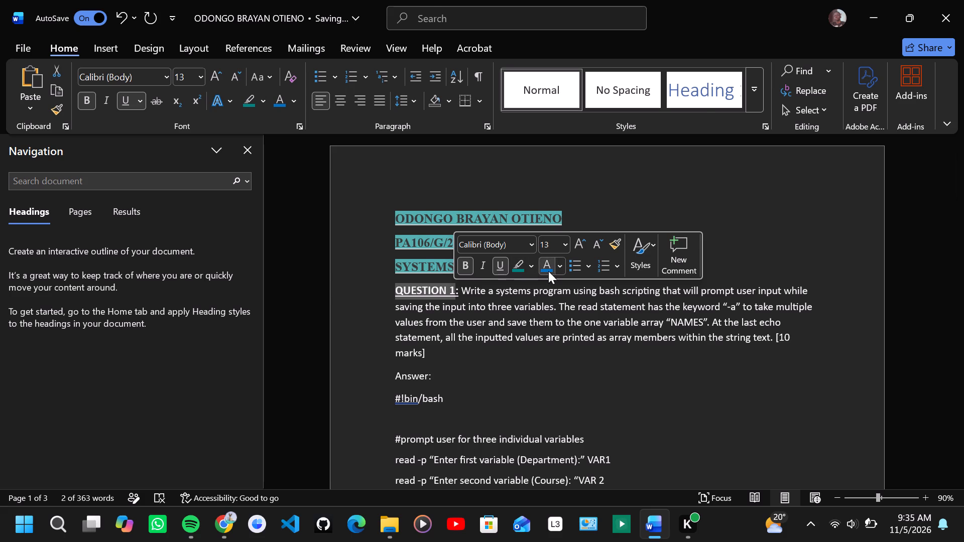
left_click(650, 444)
Look through the whole document to check the formatting of the title lines, question headings and answers.
scroll(650, 444, "down", 1)
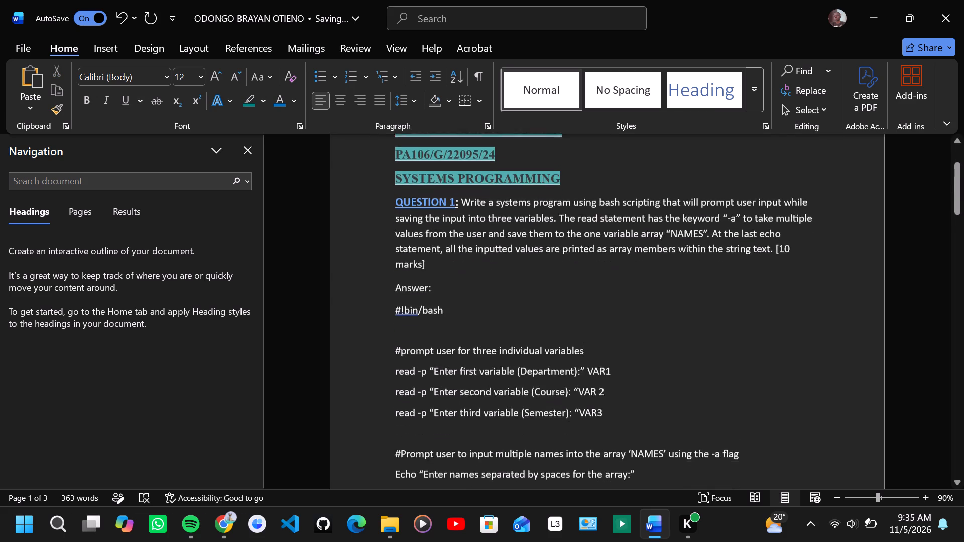
scroll(650, 444, "down", 1)
scroll(650, 444, "up", 3)
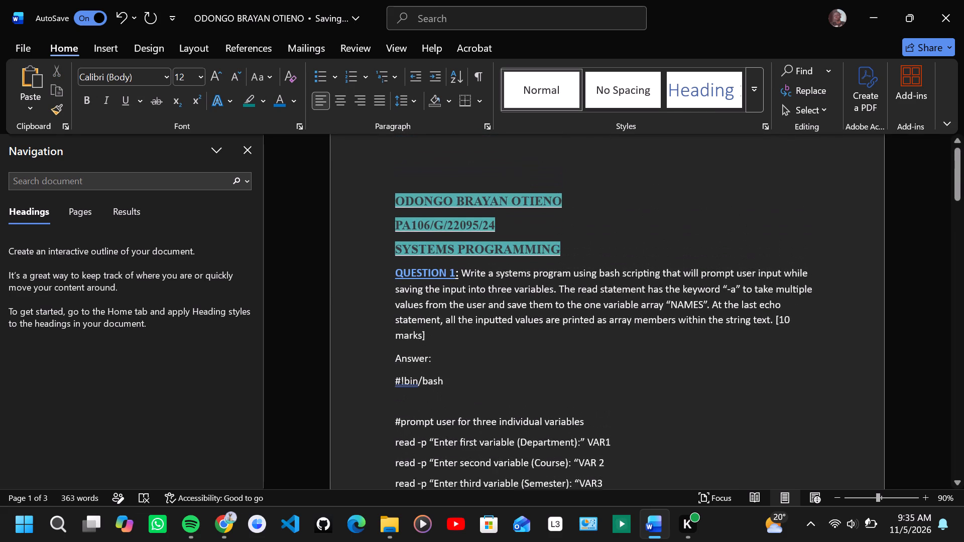
scroll(650, 444, "up", 5)
scroll(618, 385, "down", 2)
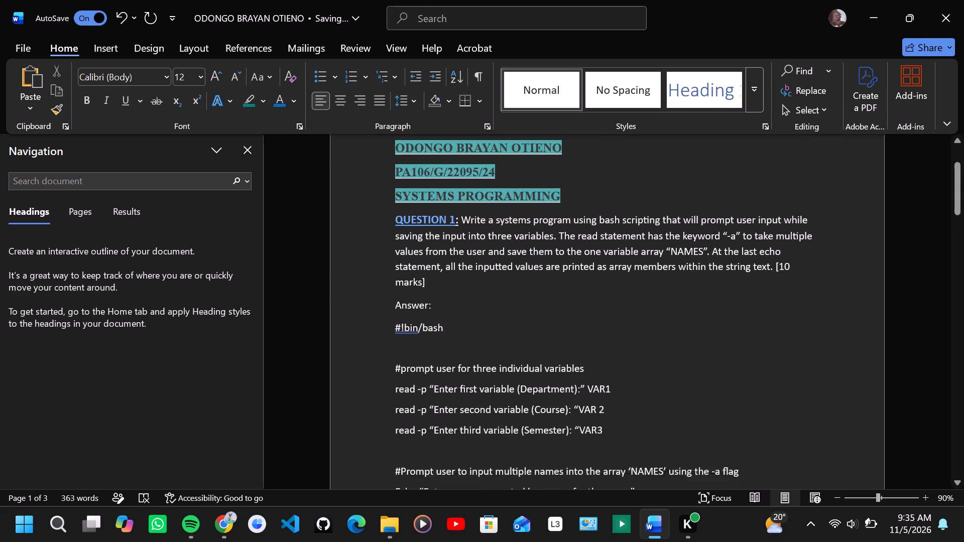
scroll(618, 385, "down", 3)
scroll(618, 385, "up", 12)
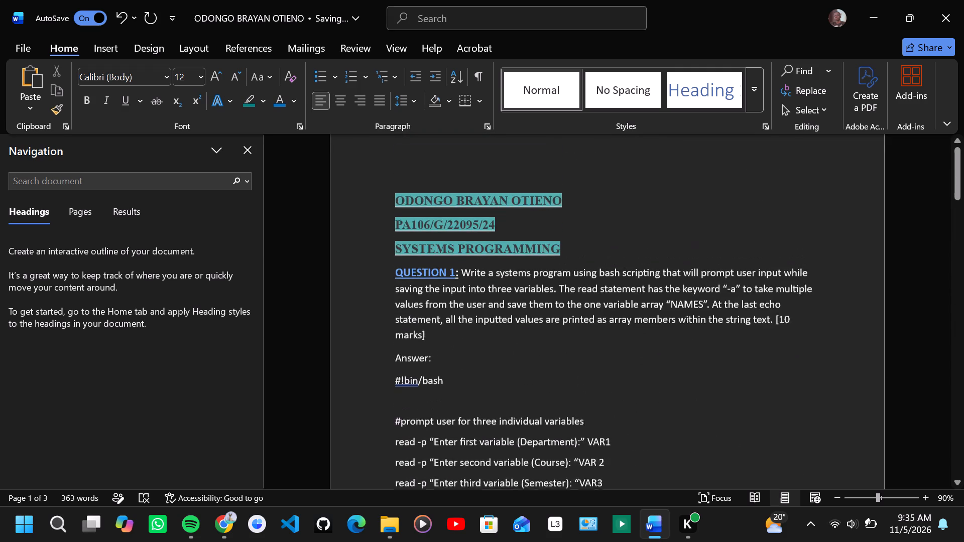
scroll(618, 385, "down", 5)
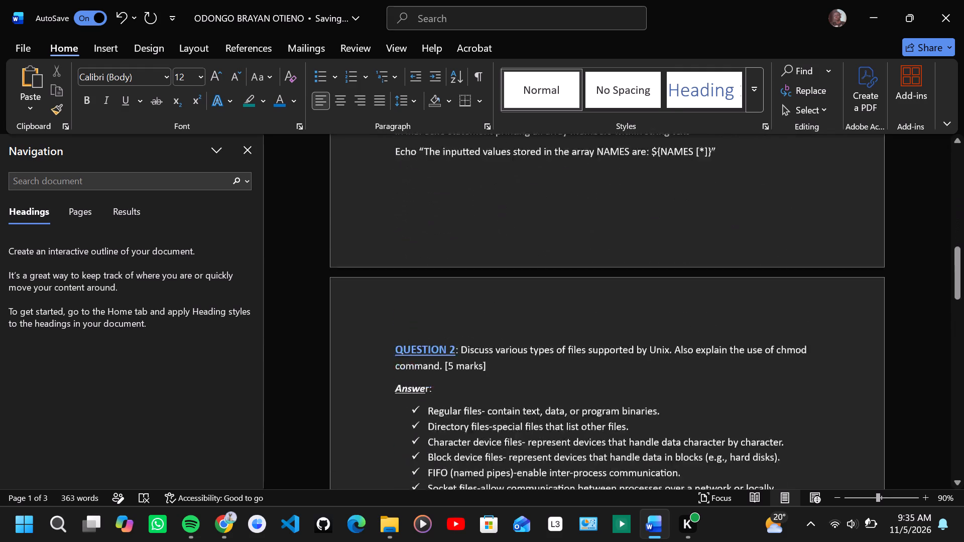
scroll(618, 385, "down", 5)
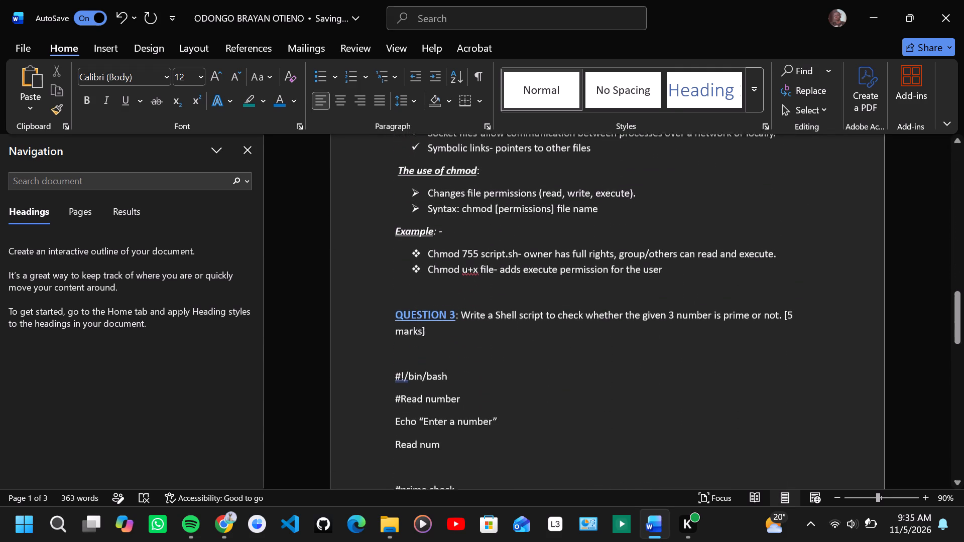
scroll(618, 385, "down", 4)
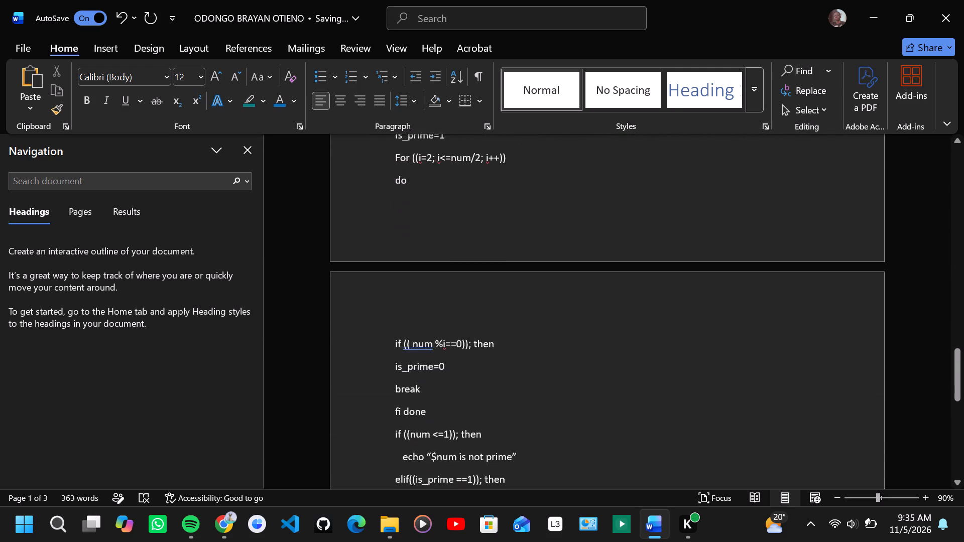
scroll(618, 385, "down", 1)
Save the document.
key("ctrl+s")
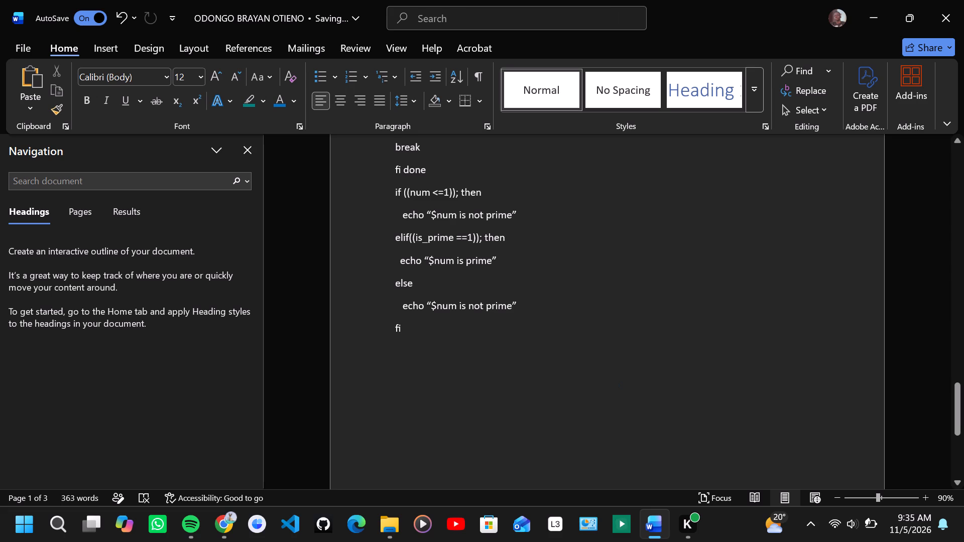
Add three new lines after the closing "fi" of the Question 3 script and insert a table with 4 columns and 2 rows.
left_click(110, 40)
left_click(69, 44)
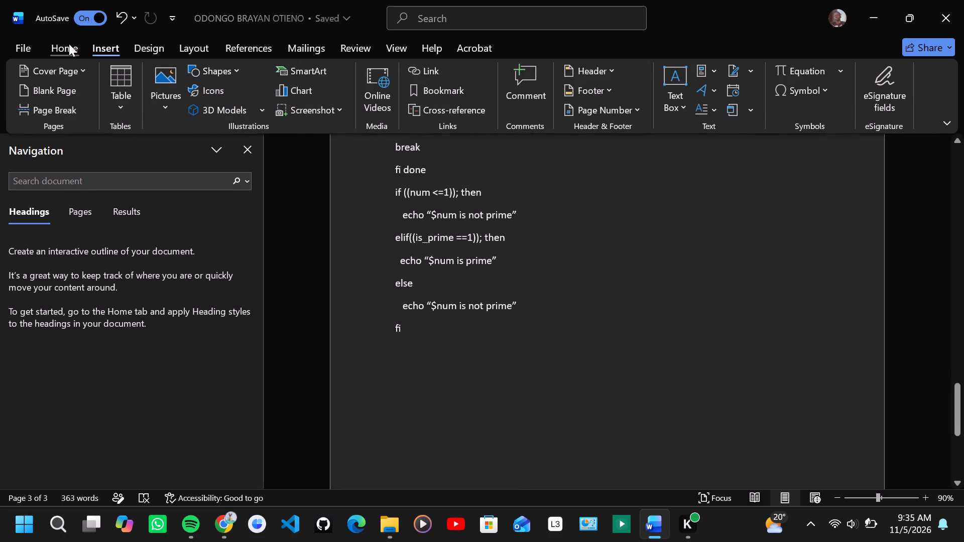
left_click(96, 48)
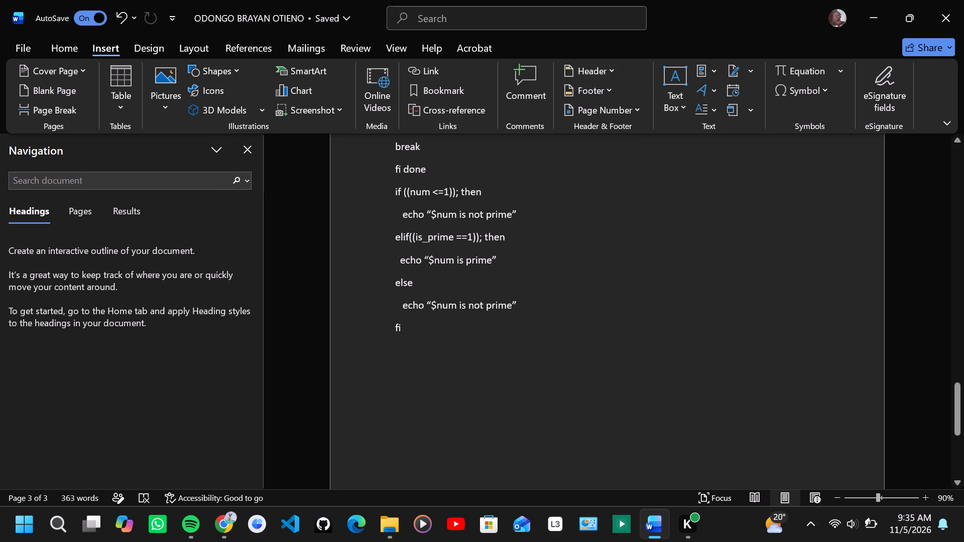
left_click(411, 317)
left_click(413, 328)
key("Return")
key("Return")
key("Return")
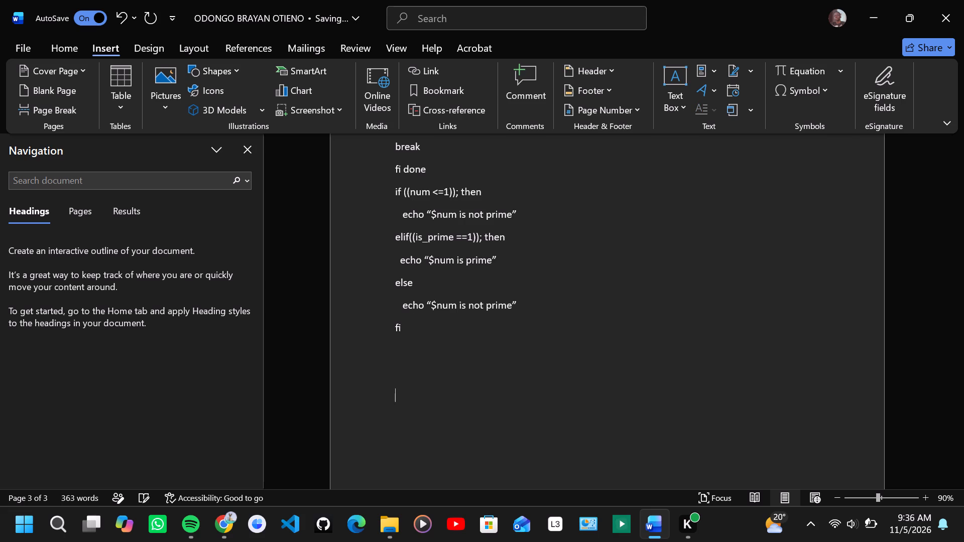
left_click(131, 108)
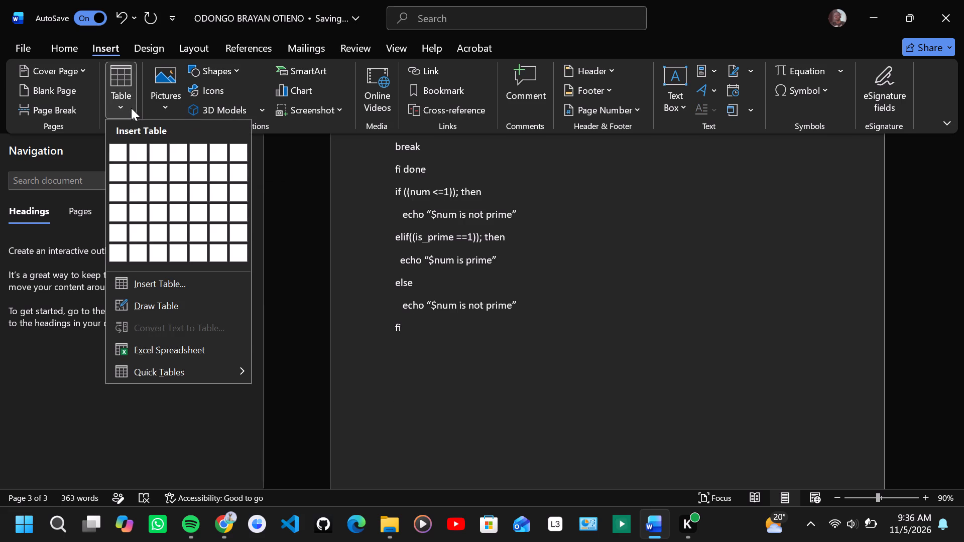
left_click(163, 282)
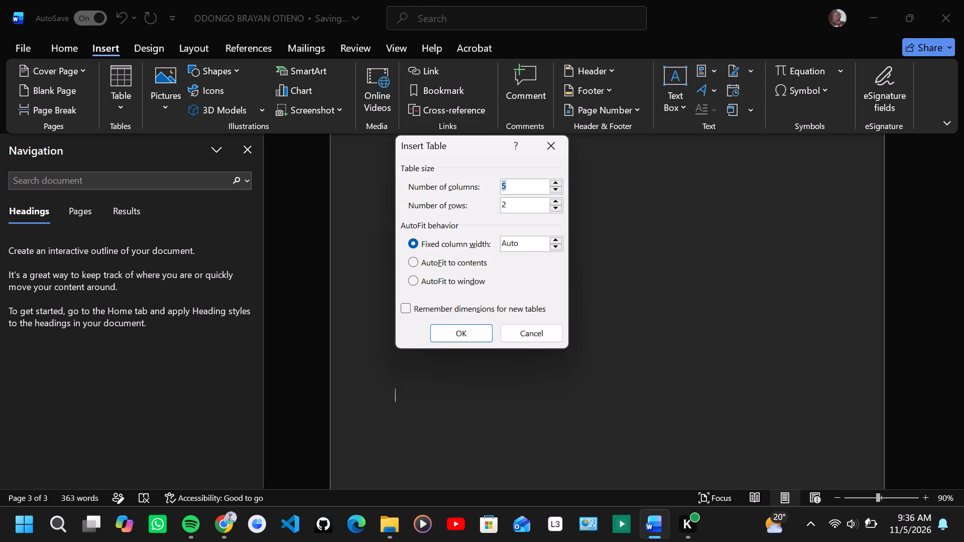
key("4")
left_click(473, 328)
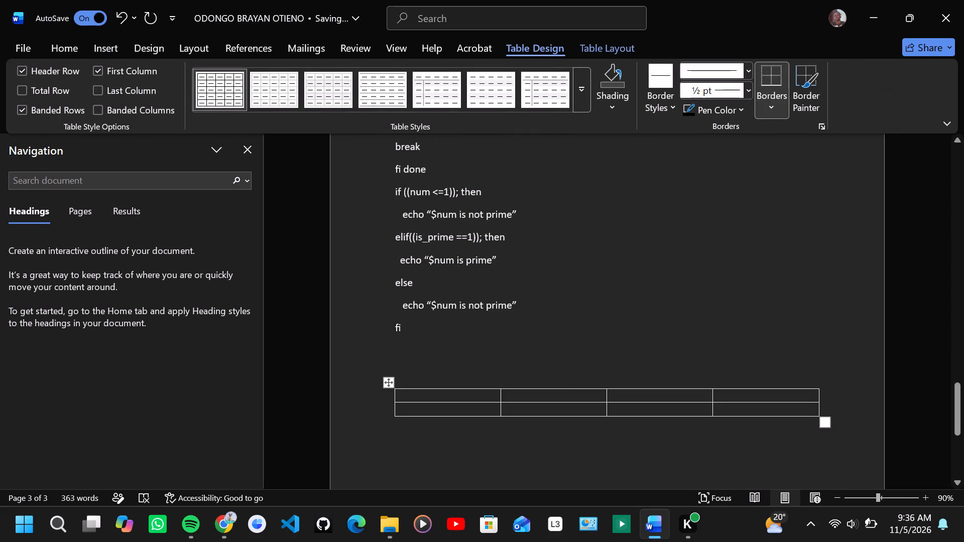
Label the table's rows QUESTIONS and SCORE, and fill the rest of the first row with ONE, TWO and THREE.
type("QUESTIONS")
key("Down")
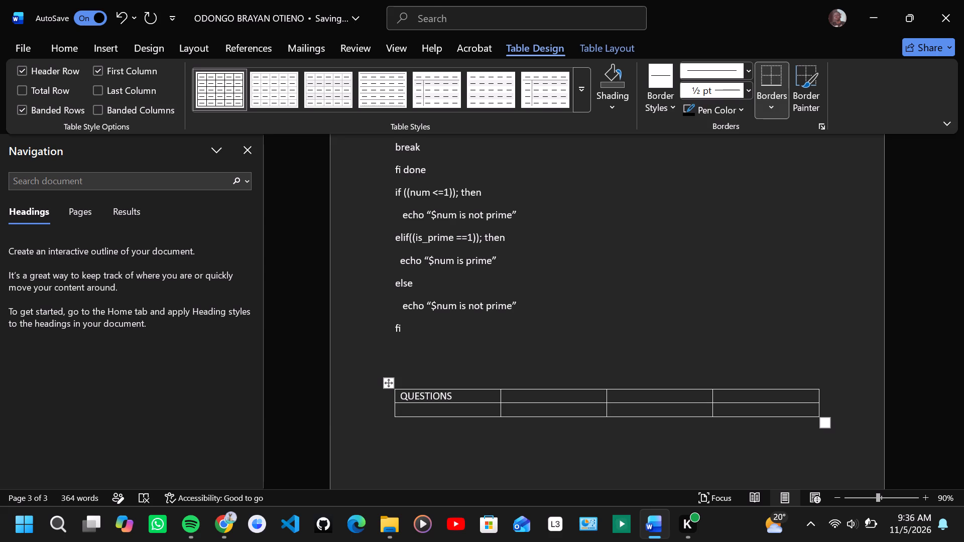
key("s")
type("CORE")
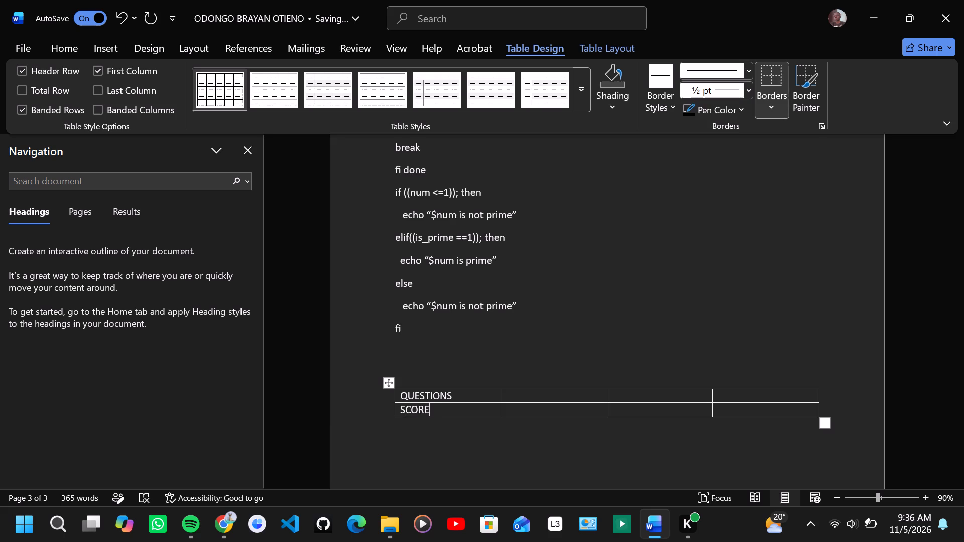
key("Right")
key("Up")
type("ONE")
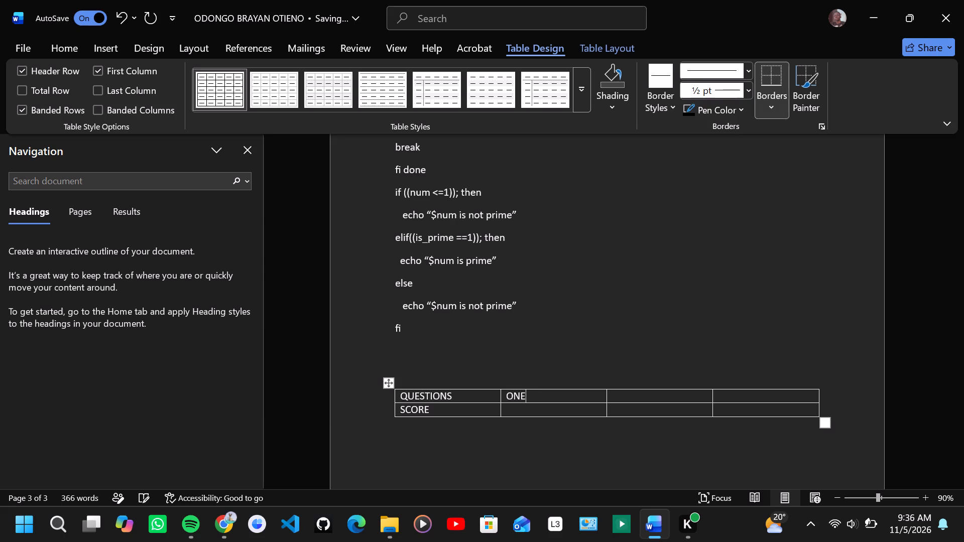
key("Right")
type("TWO")
key("Right")
type("THREE")
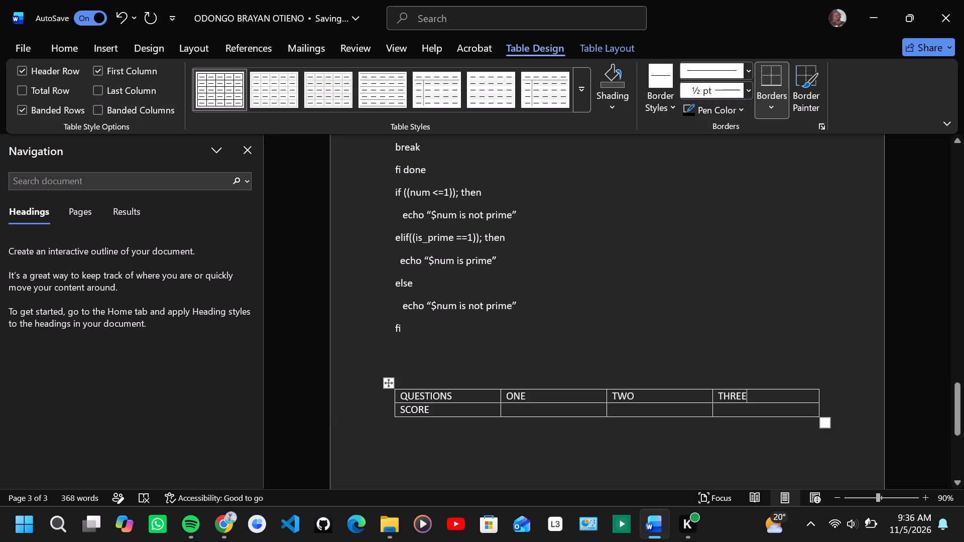
Enter "Award" in the SCORE row under each of ONE, TWO and THREE.
left_click(529, 408)
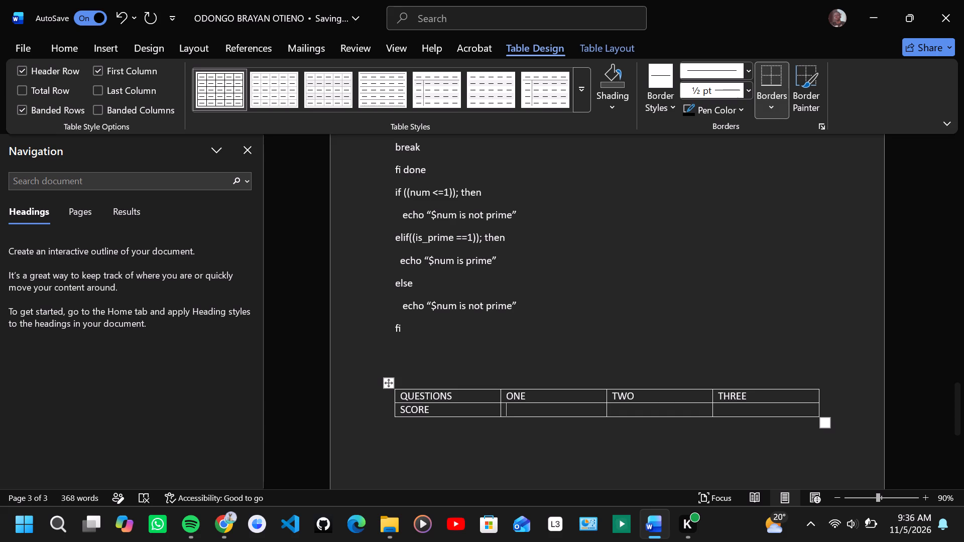
key("a")
type("ward")
left_click(647, 414)
key("Right")
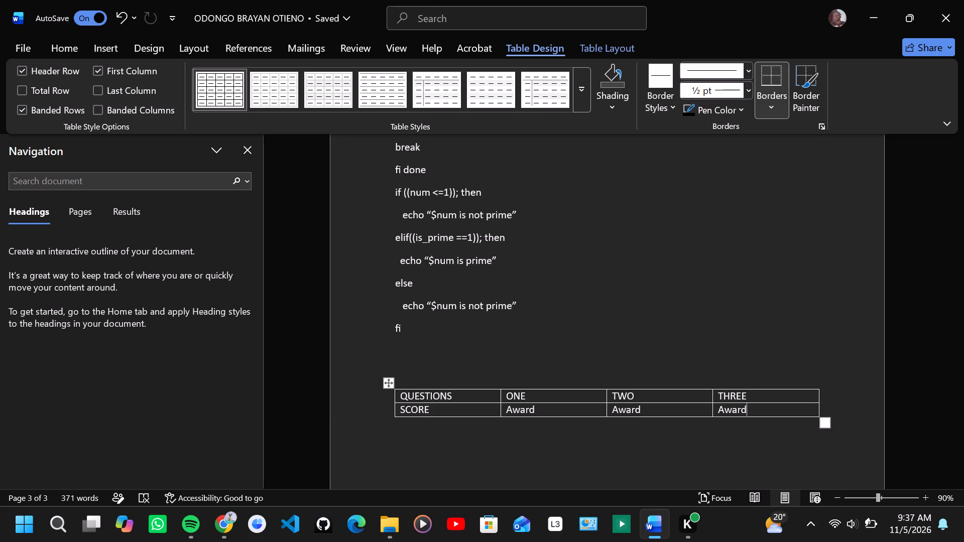
Save the document with the completed score table.
left_click(592, 297)
scroll(592, 297, "up", 2)
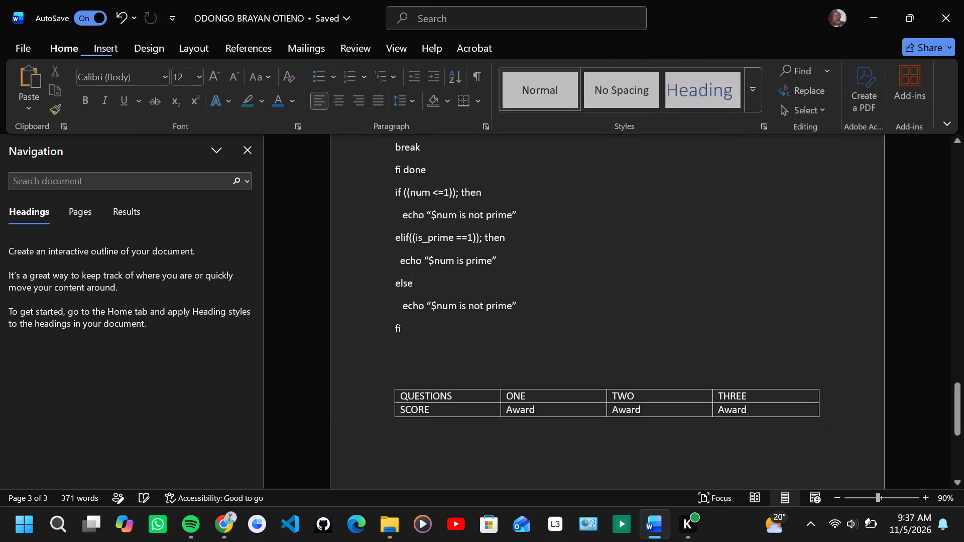
scroll(592, 297, "up", 17)
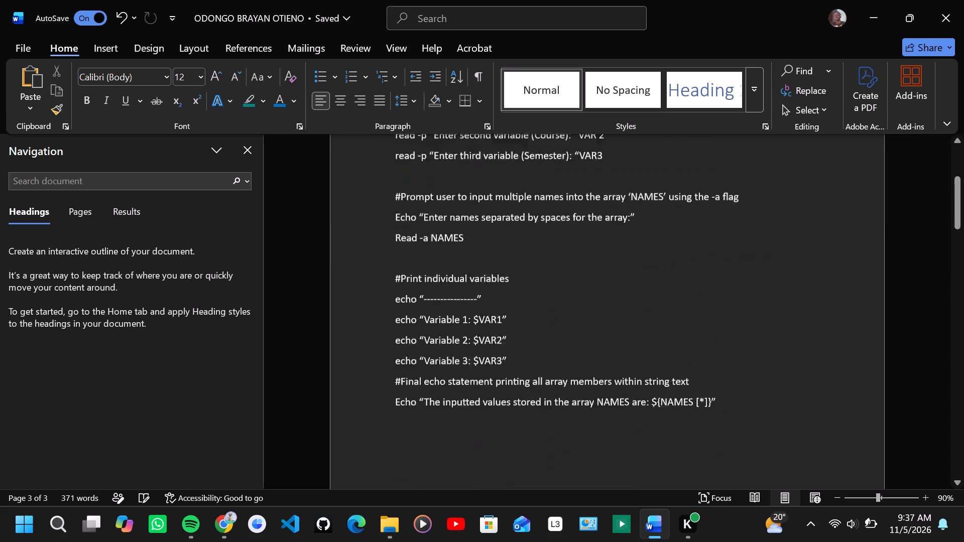
scroll(592, 297, "up", 5)
scroll(592, 297, "down", 2)
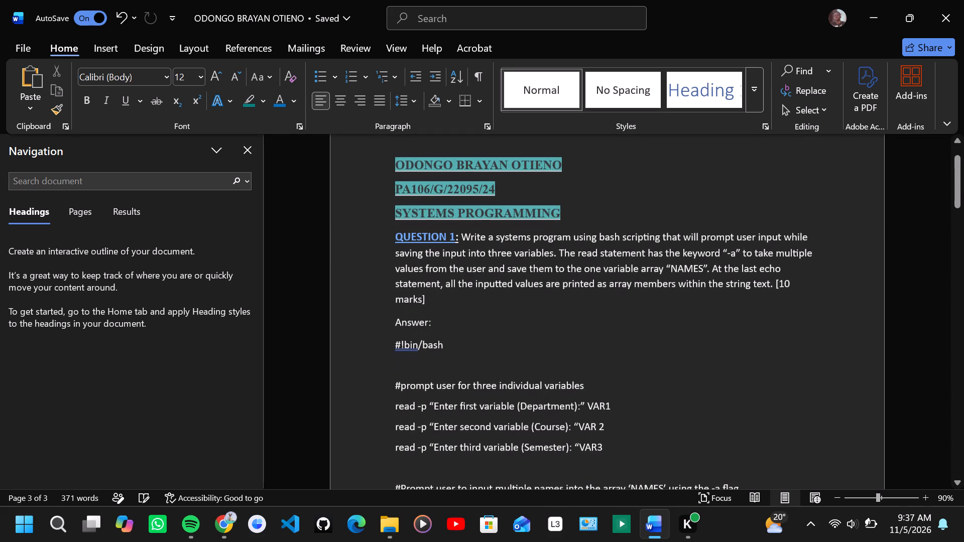
key("ctrl+s")
Review the whole document from the title block through the three questions to the closing score table.
scroll(592, 297, "down", 1)
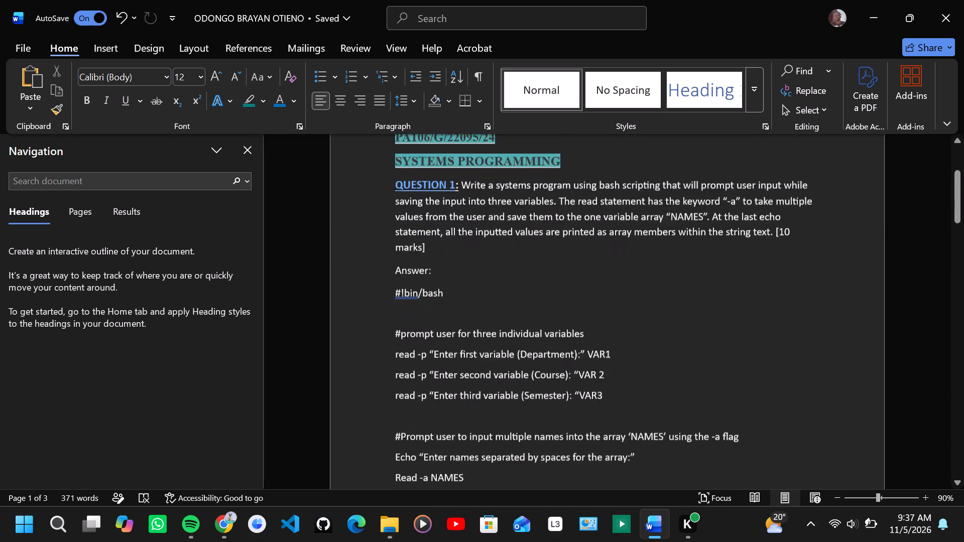
scroll(592, 297, "down", 1)
scroll(592, 297, "up", 5)
scroll(531, 347, "up", 3)
scroll(531, 347, "down", 5)
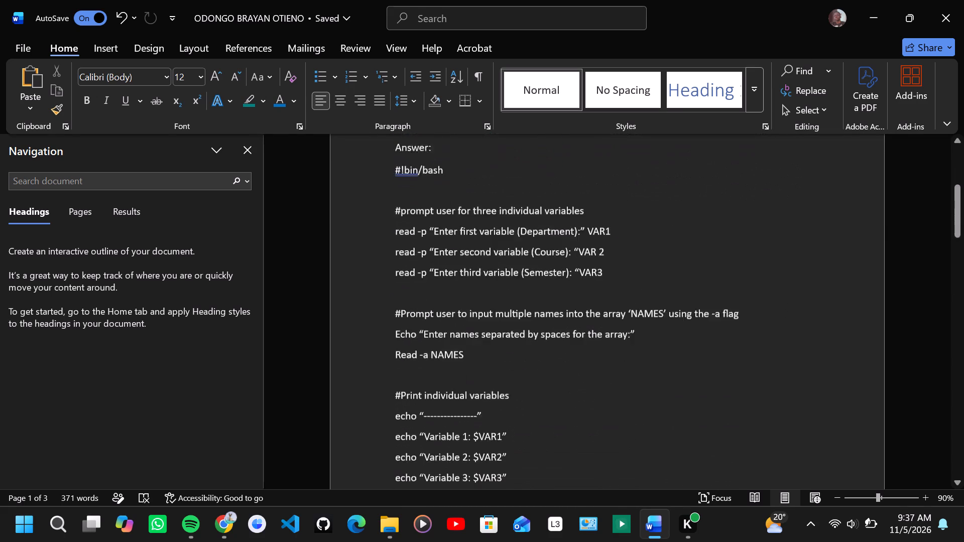
scroll(531, 347, "down", 6)
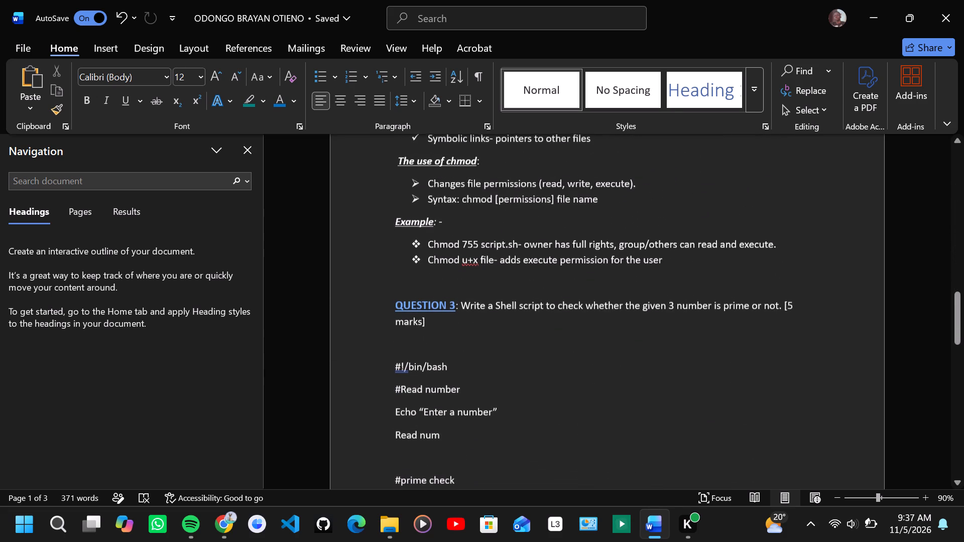
scroll(531, 347, "down", 3)
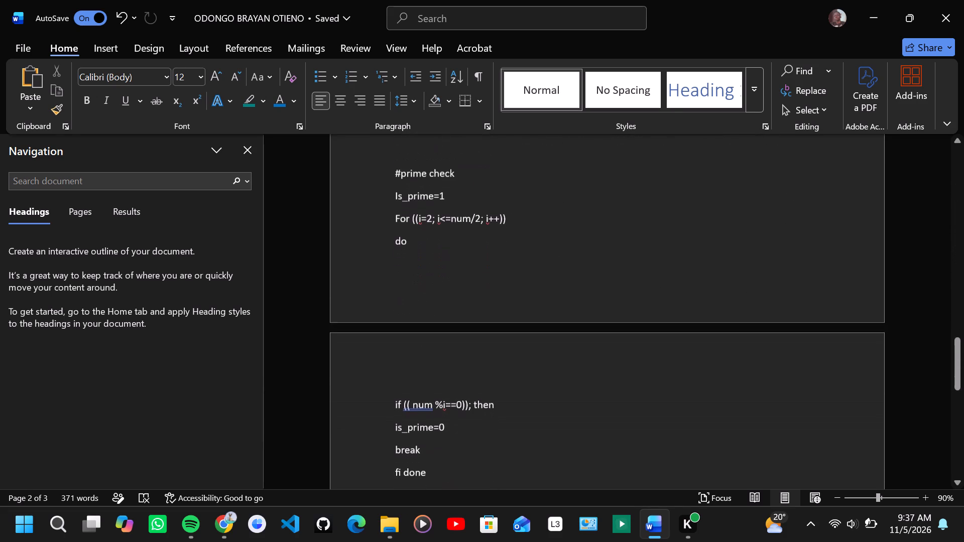
scroll(531, 347, "down", 4)
scroll(531, 347, "up", 1)
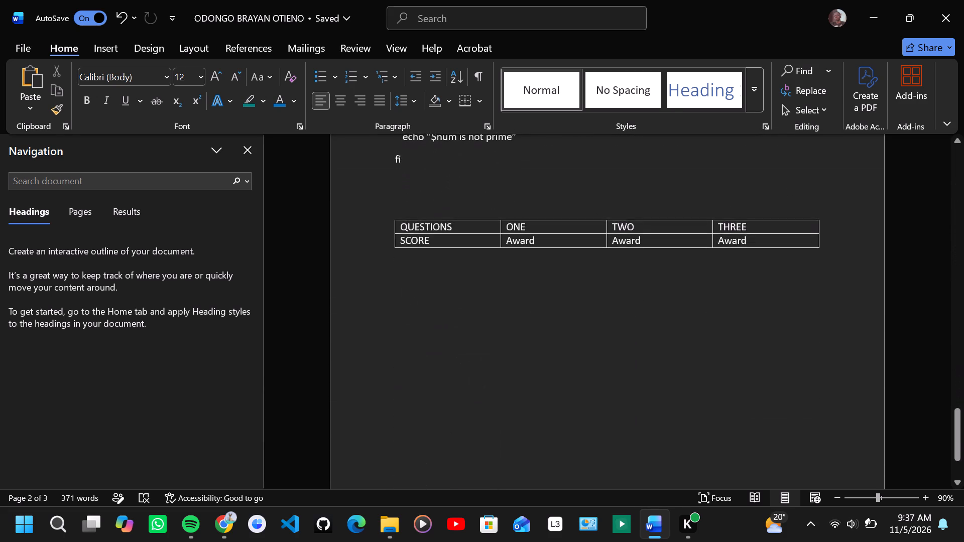
scroll(531, 347, "up", 5)
scroll(531, 347, "down", 1)
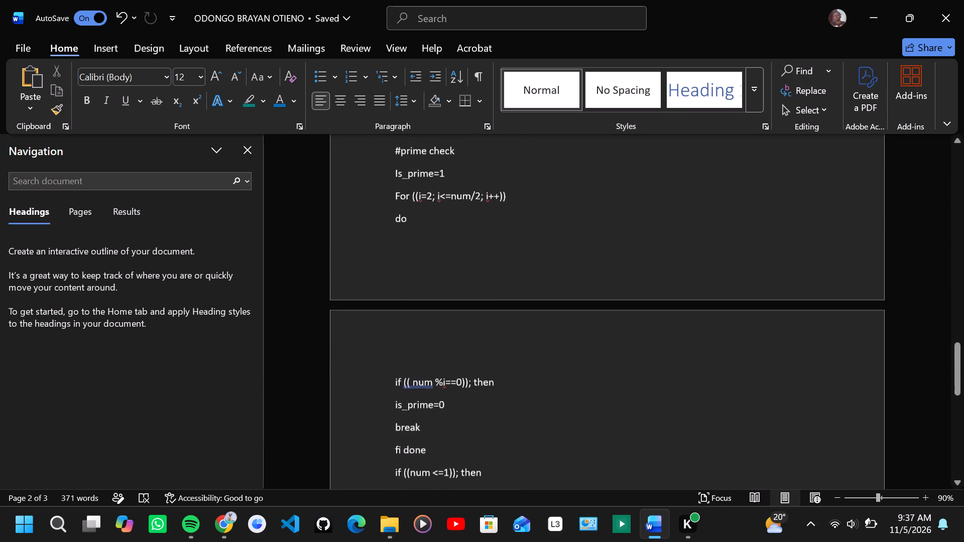
scroll(531, 347, "down", 2)
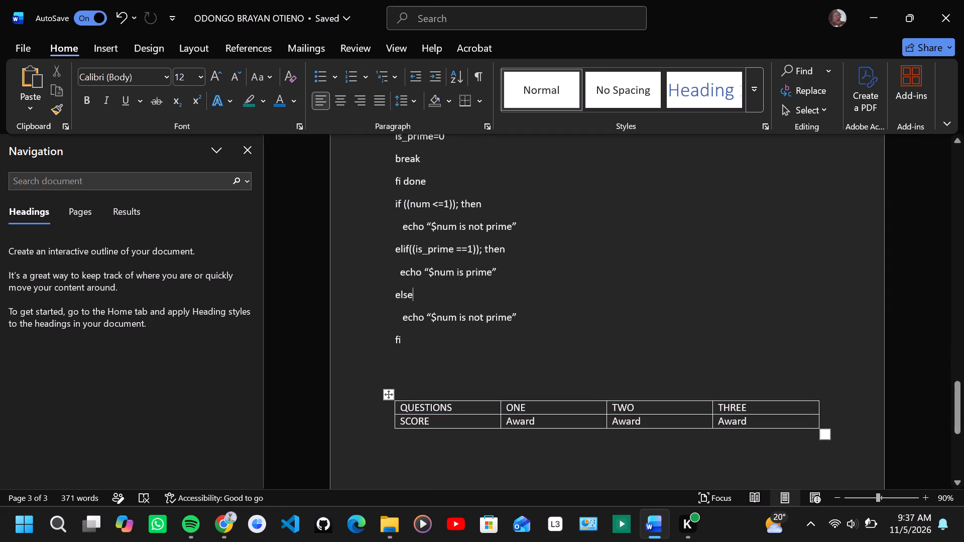
scroll(672, 263, "up", 16)
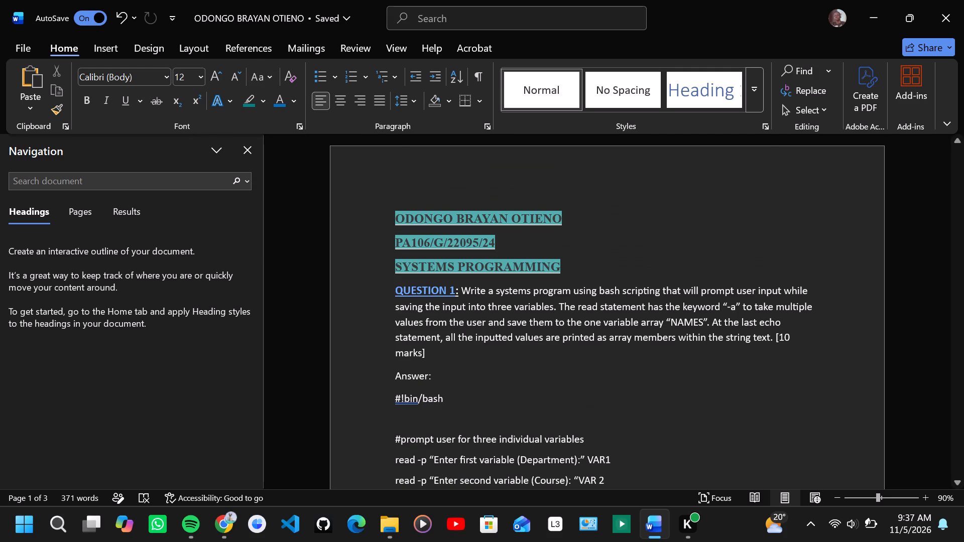
Set the font of the entire Question 1 paragraph, including its heading and marks, to Algerian.
left_click_drag(394, 292, 443, 355)
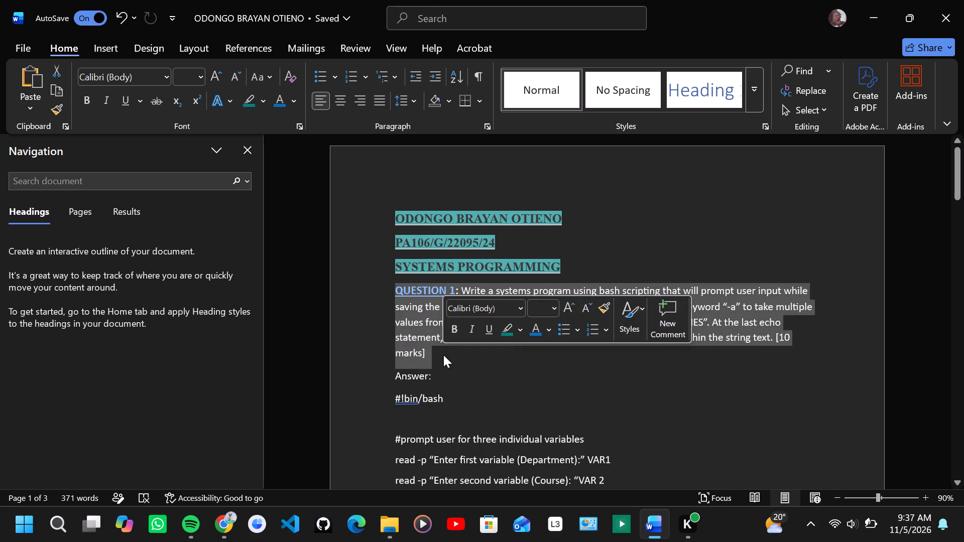
left_click(161, 77)
left_click(166, 72)
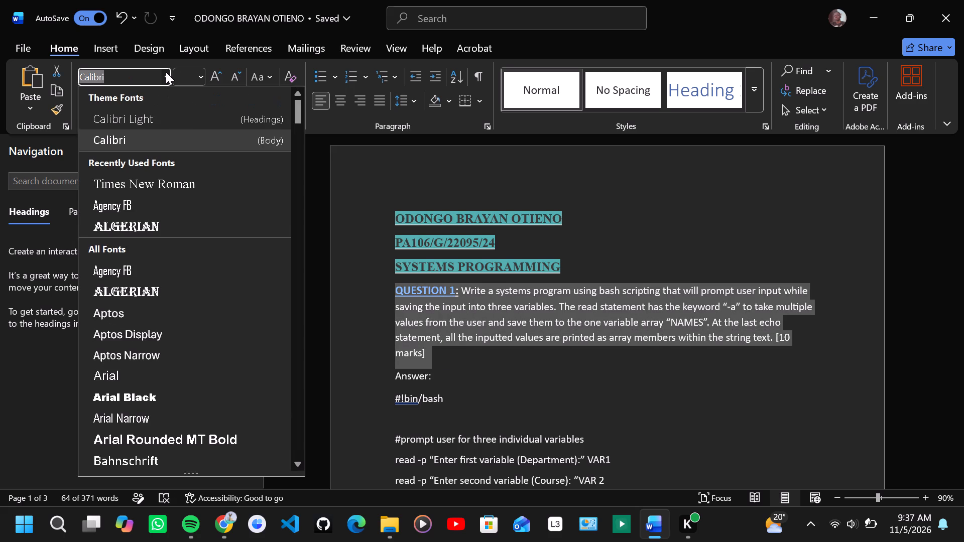
left_click(144, 231)
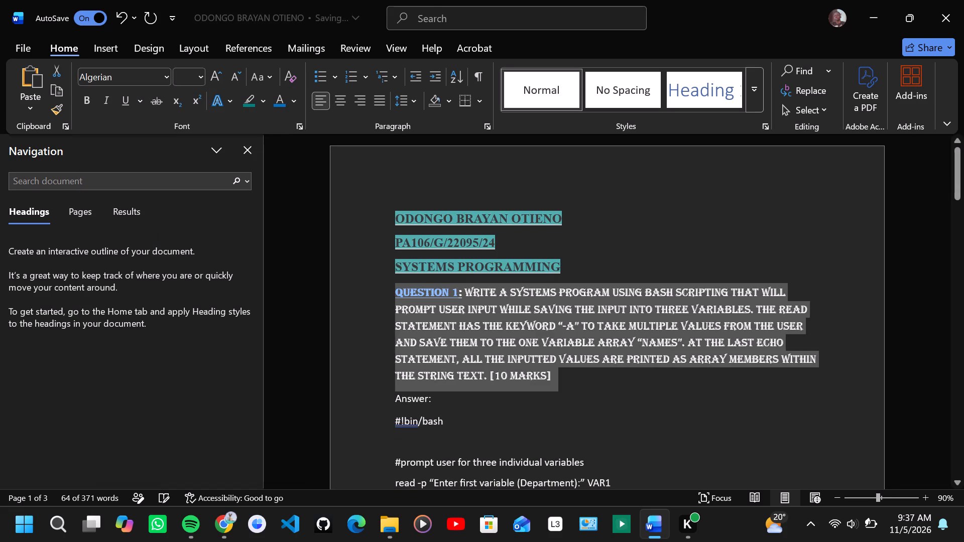
left_click(744, 244)
Set the font of the entire Question 2 paragraph, including its heading and marks, to Algerian.
scroll(700, 405, "down", 4)
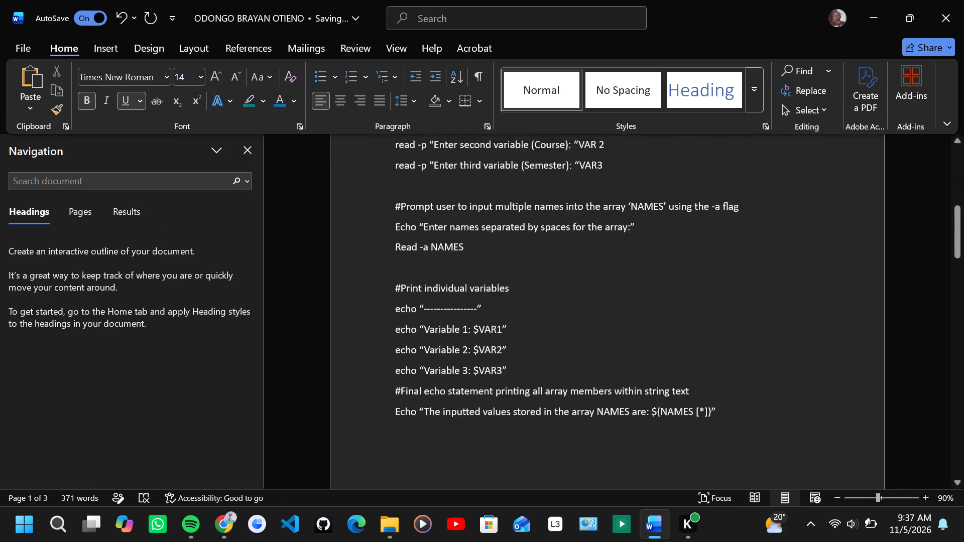
scroll(700, 405, "down", 3)
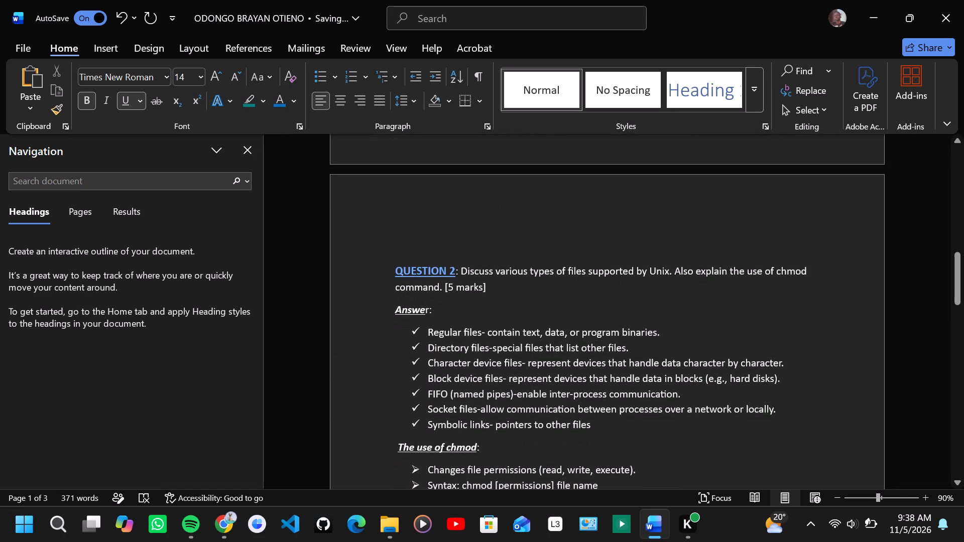
left_click_drag(396, 265, 452, 293)
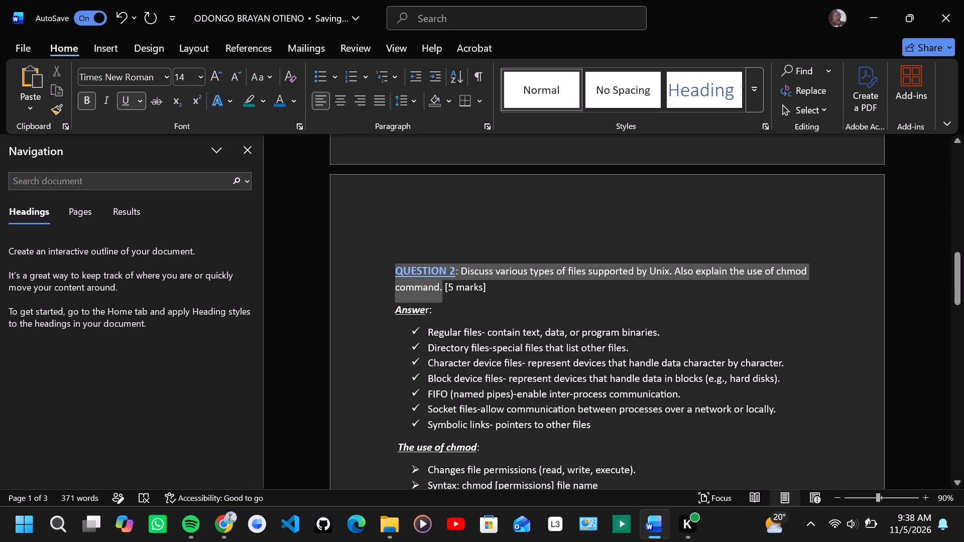
left_click_drag(452, 293, 504, 290)
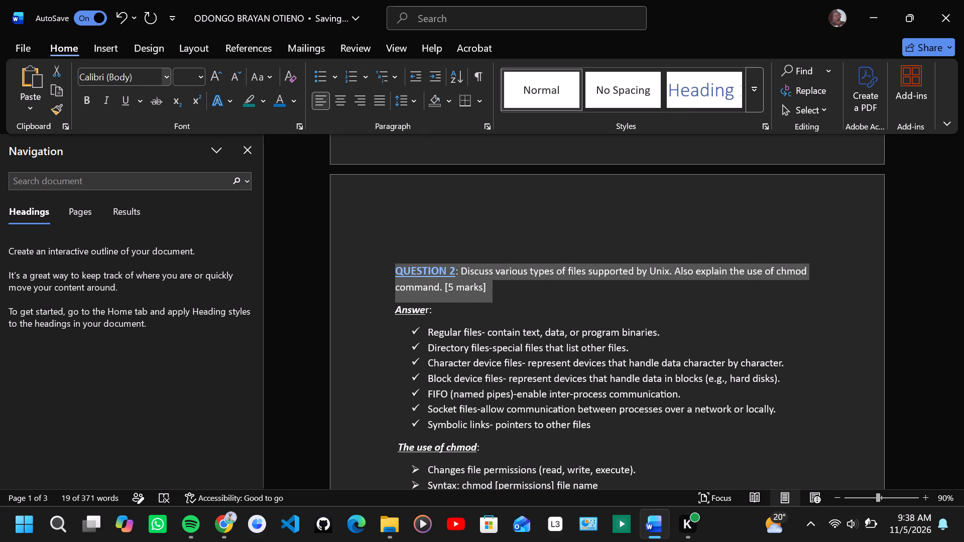
left_click(161, 79)
left_click(164, 75)
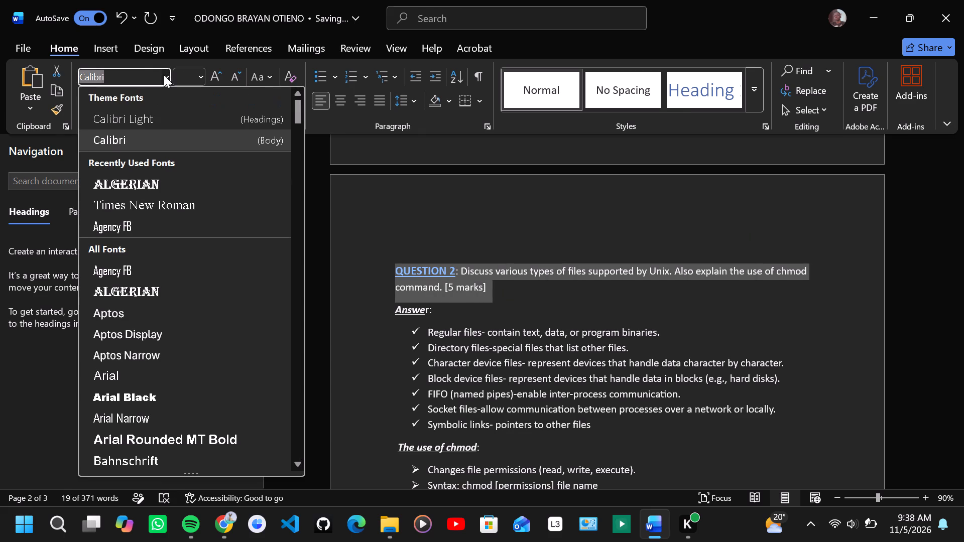
left_click(137, 183)
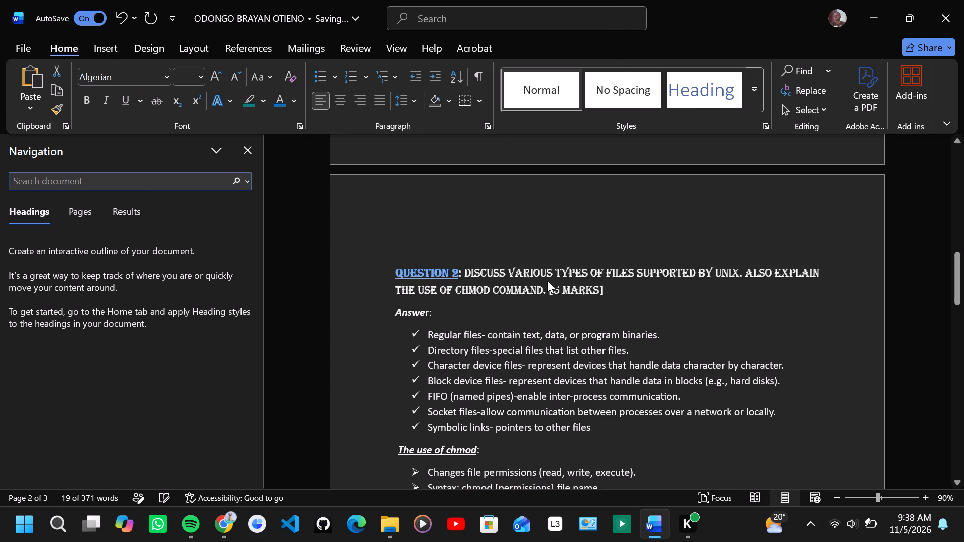
left_click(702, 332)
Set the font of the entire Question 3 paragraph, including its heading and marks, to Algerian.
scroll(702, 332, "down", 4)
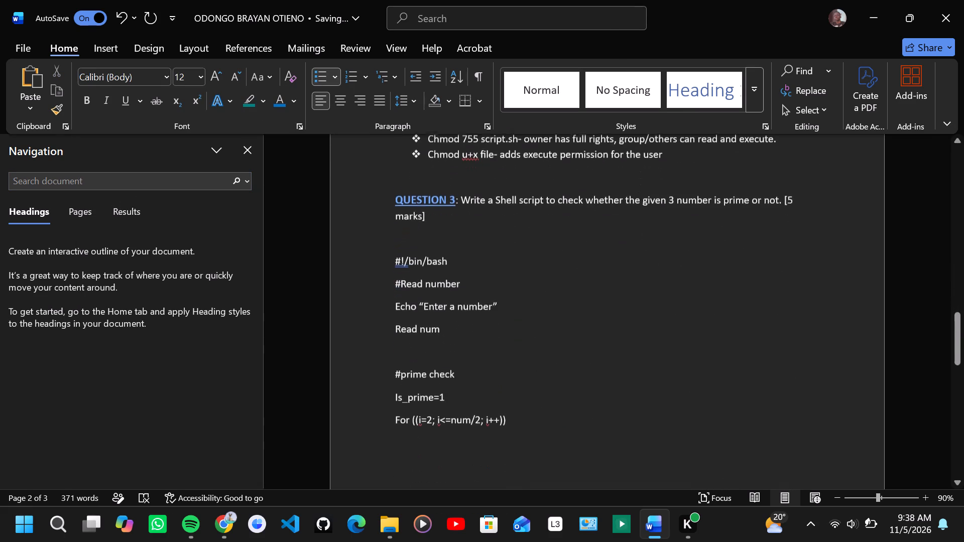
scroll(702, 332, "up", 1)
left_click_drag(390, 196, 471, 218)
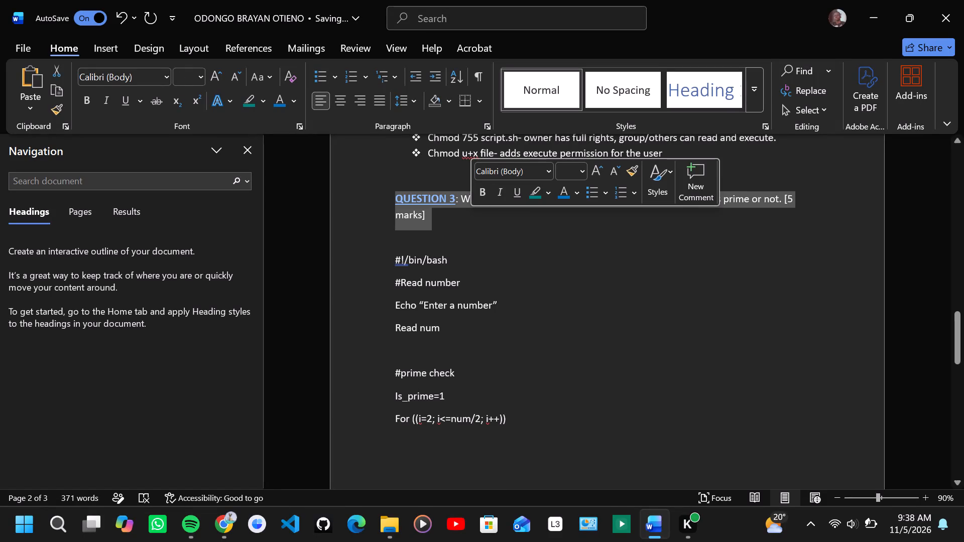
left_click(159, 69)
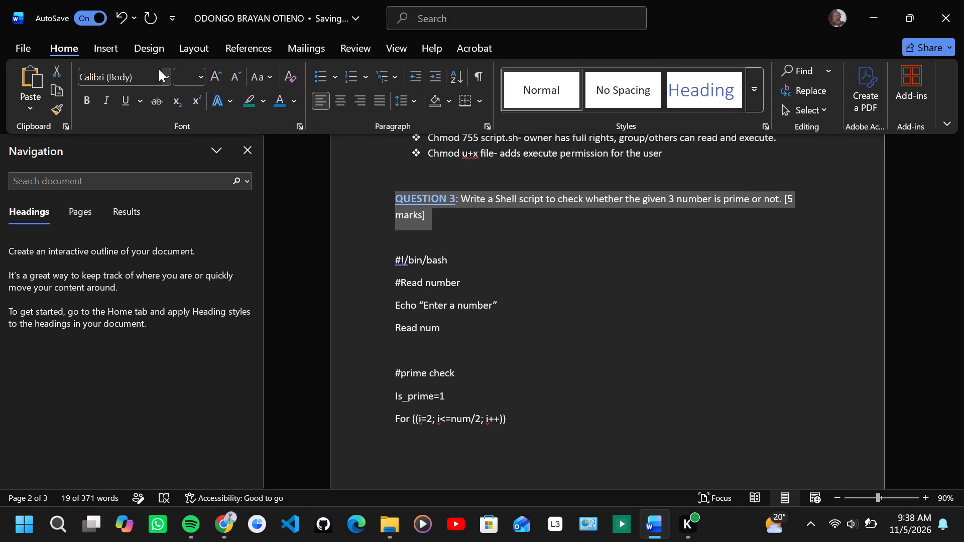
left_click(165, 72)
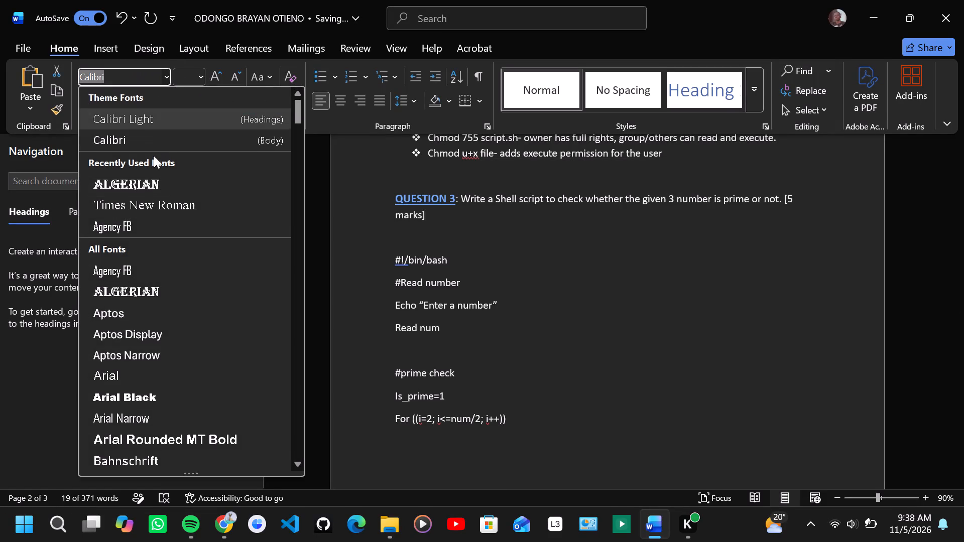
left_click(151, 188)
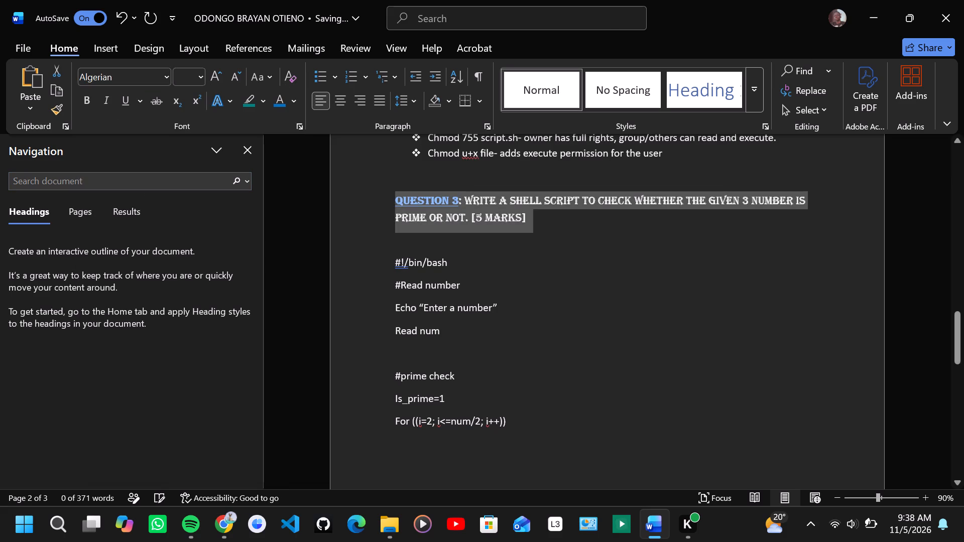
left_click(721, 319)
Look back over the restyled question paragraphs up to the title block and save the document.
scroll(721, 319, "down", 2)
scroll(721, 319, "up", 4)
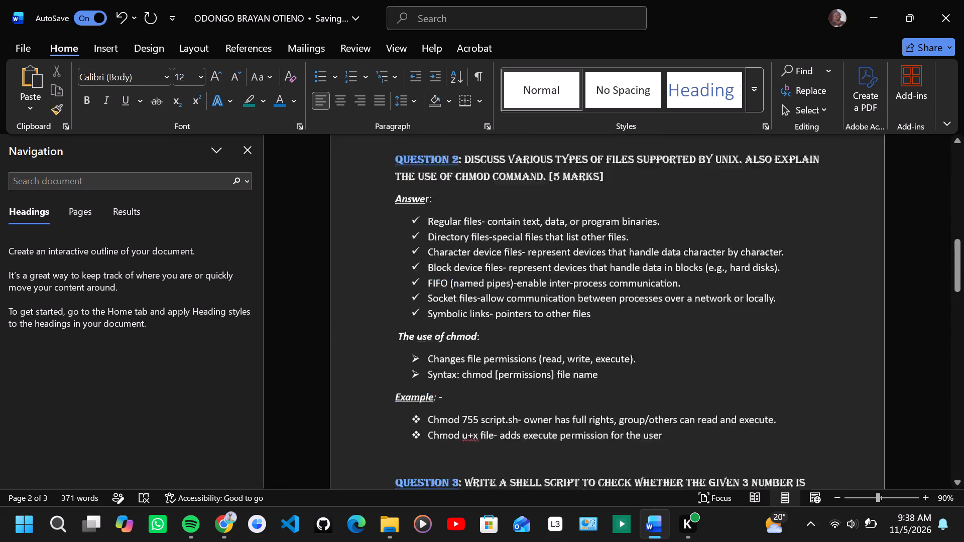
scroll(721, 319, "up", 8)
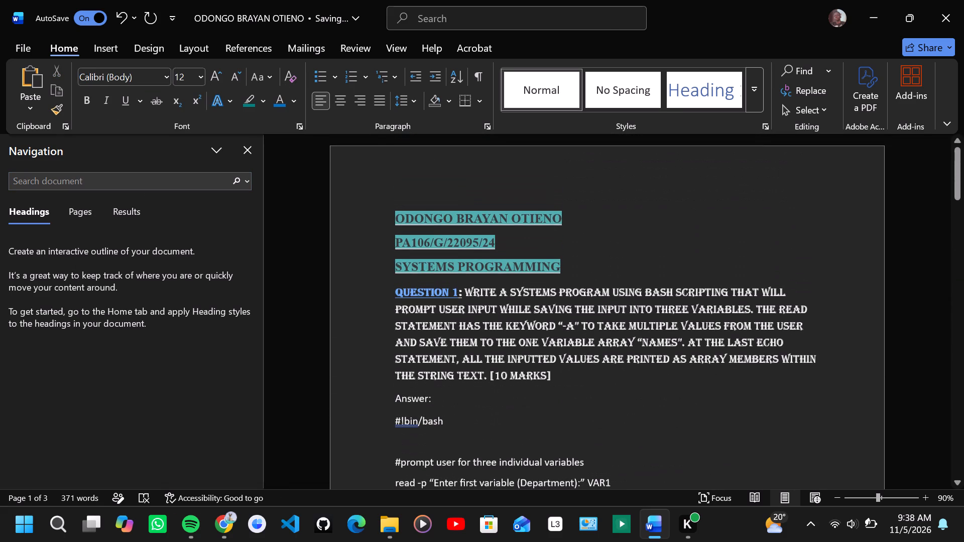
scroll(721, 319, "up", 1)
key("ctrl+s")
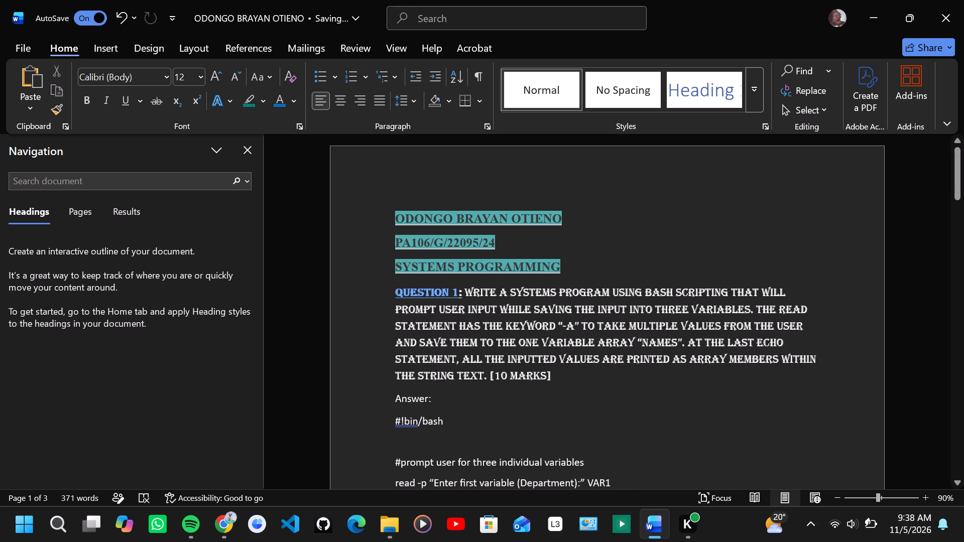
Prefix the title block's first line with "NAME:" and the registration number line with "REG NO:".
left_click(394, 214)
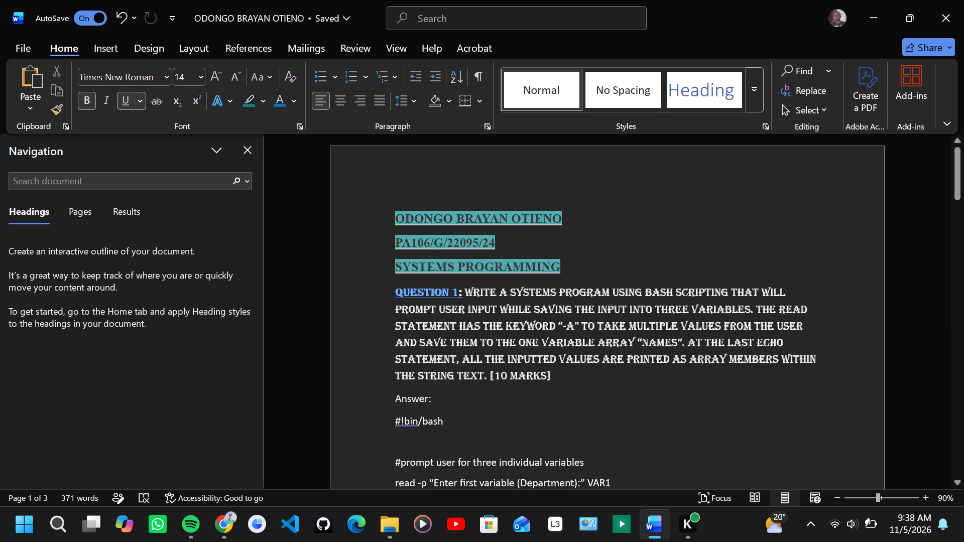
type("NAME")
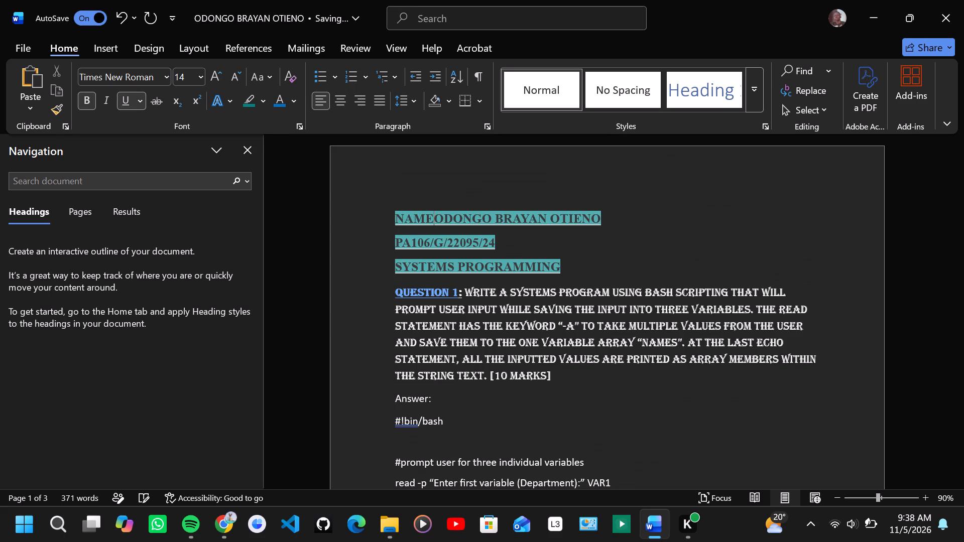
key("shift+colon")
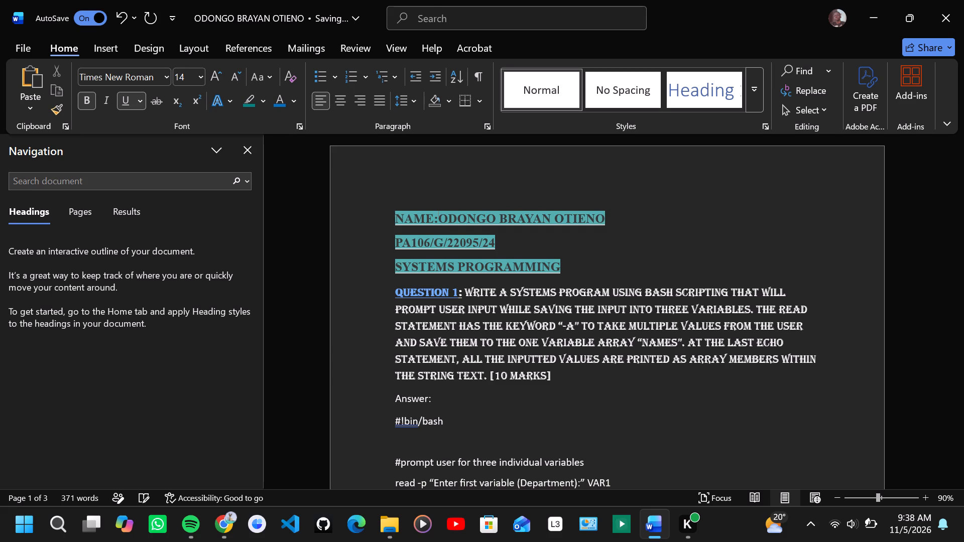
left_click(394, 242)
type("RE")
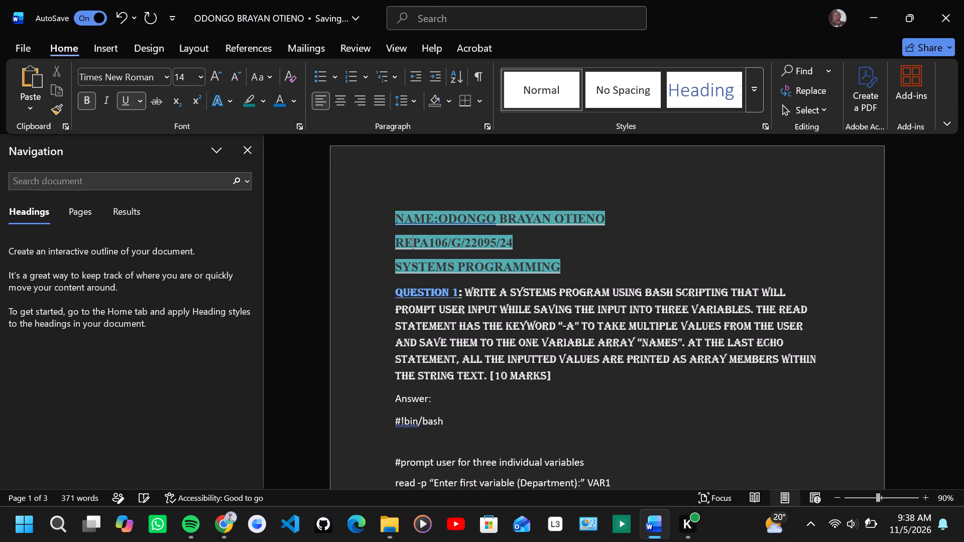
key("g")
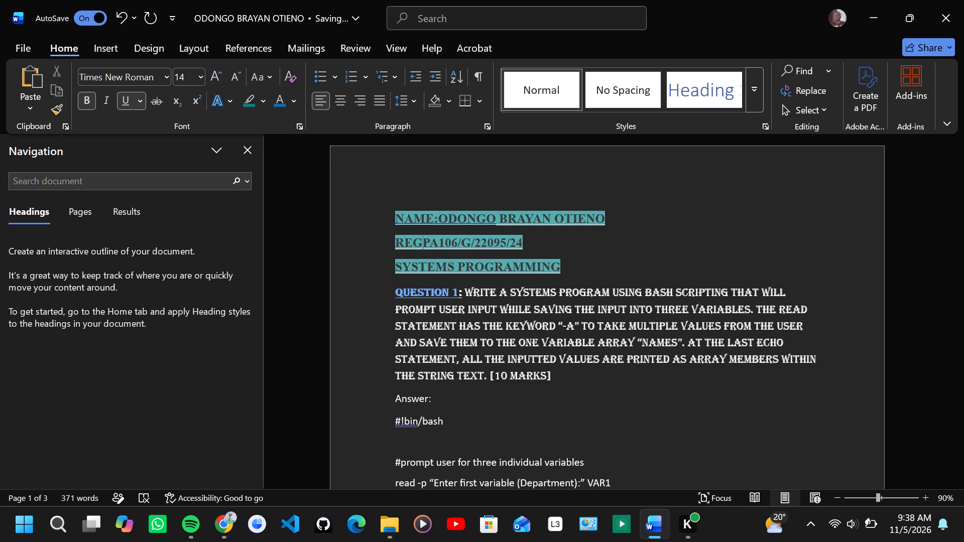
key("space")
type("NO")
key("shift+colon")
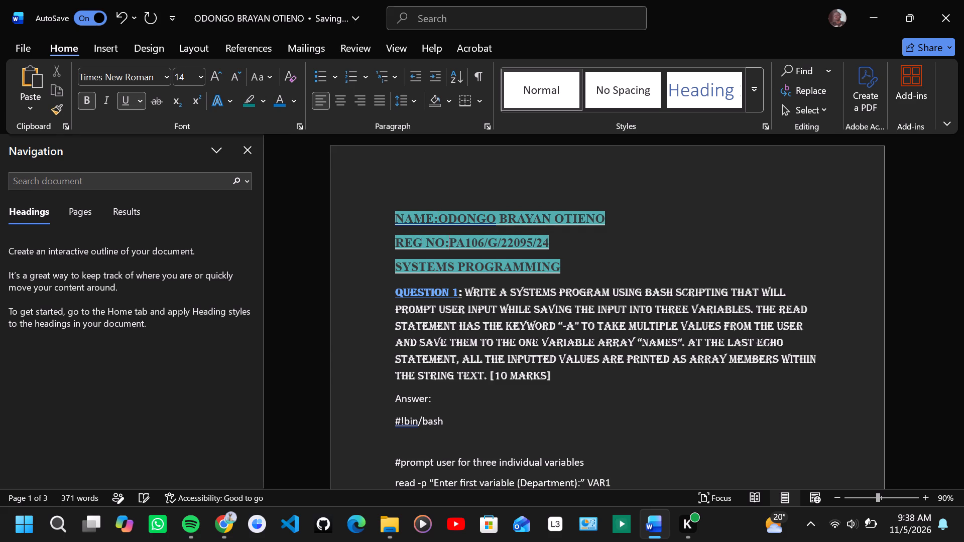
Prefix the SYSTEMS PROGRAMMING line of the title block with "UNIT:" followed by a space.
left_click(390, 268)
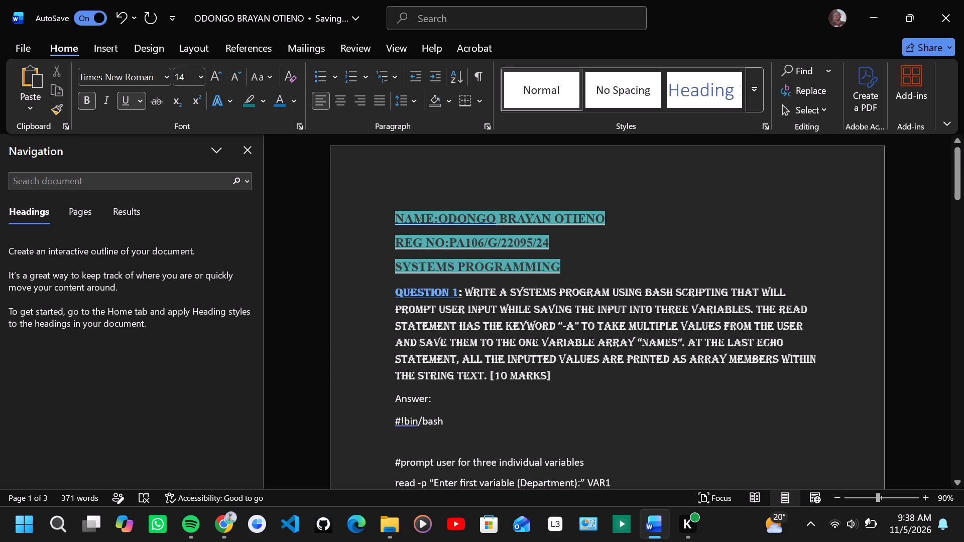
type("UNIT")
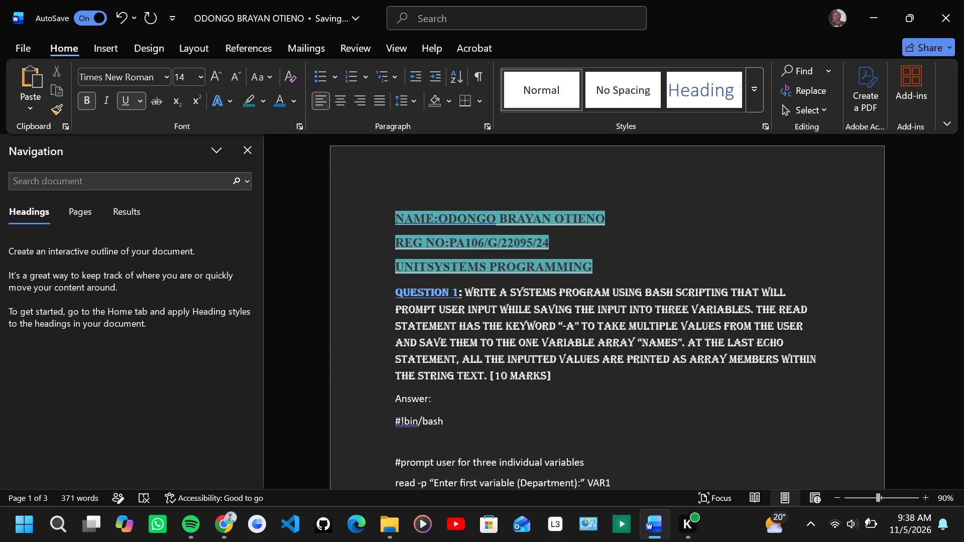
key("shift+colon")
key("space")
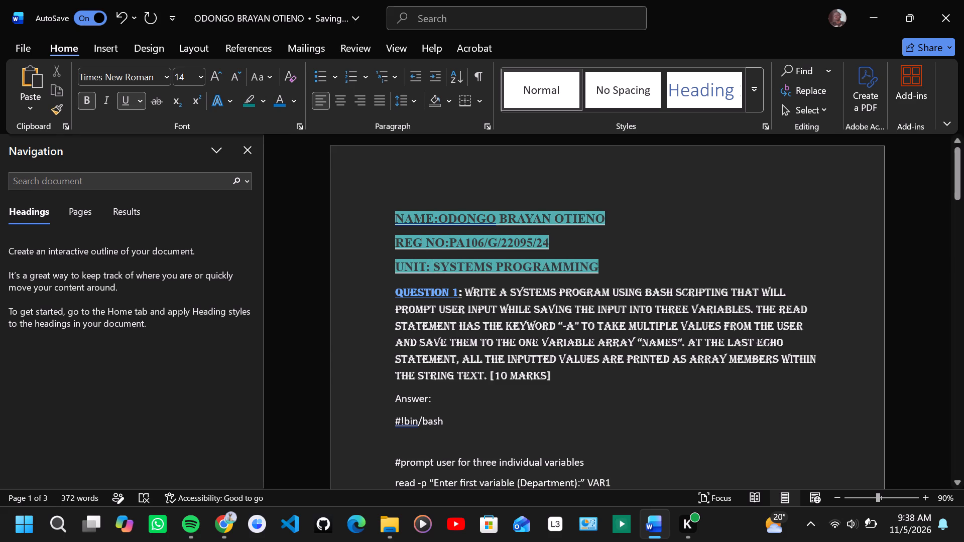
Insert a space after "REG NO:" in the title block's registration number line.
left_click(451, 242)
key("space")
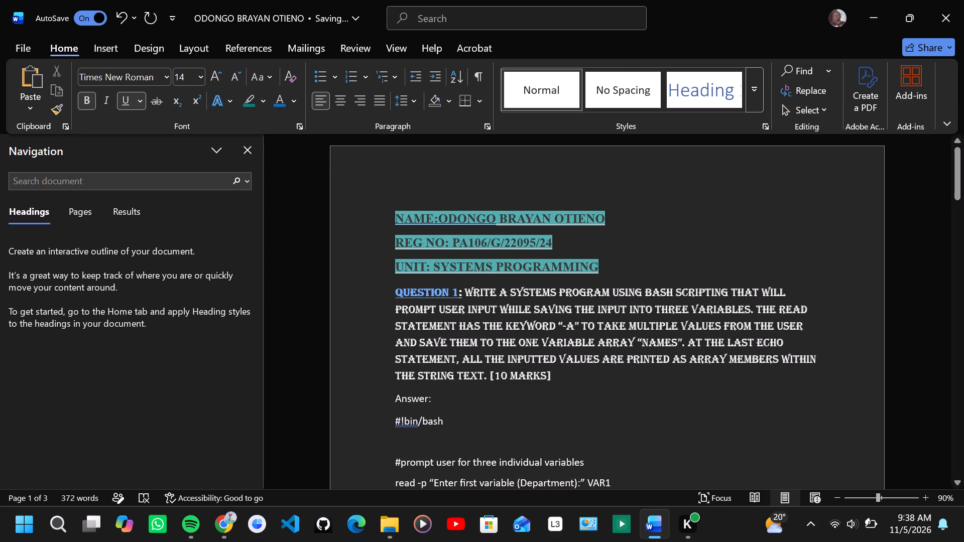
Insert a space after "NAME:" in the first line of the title block.
left_click(439, 220)
key("space")
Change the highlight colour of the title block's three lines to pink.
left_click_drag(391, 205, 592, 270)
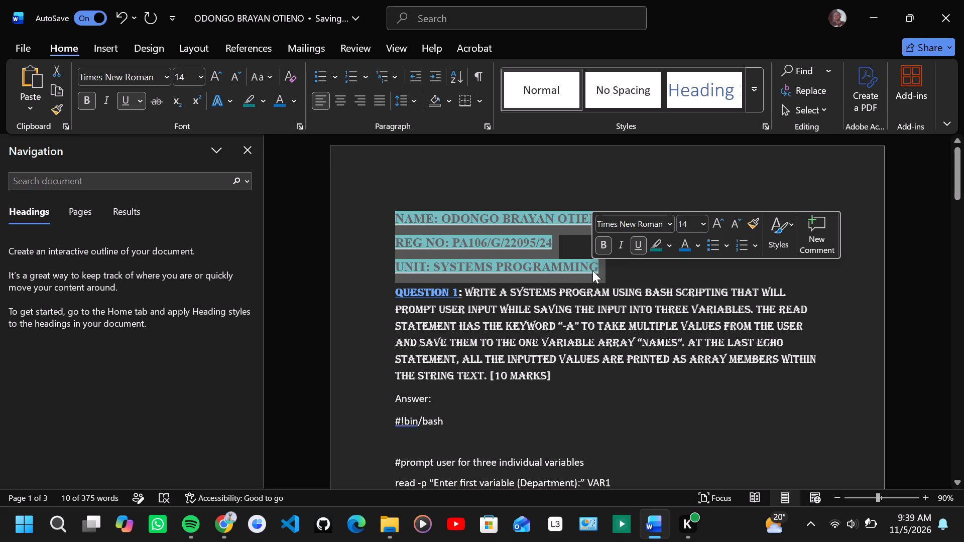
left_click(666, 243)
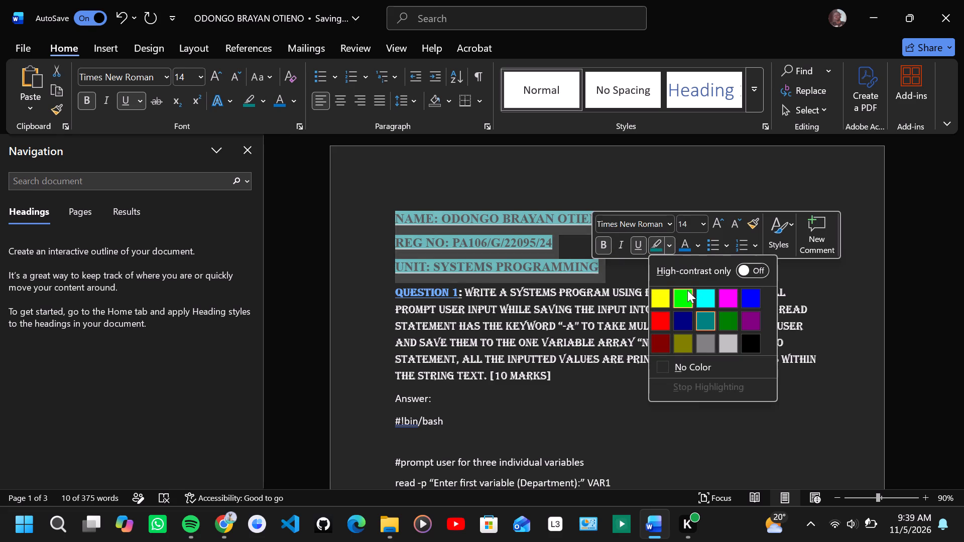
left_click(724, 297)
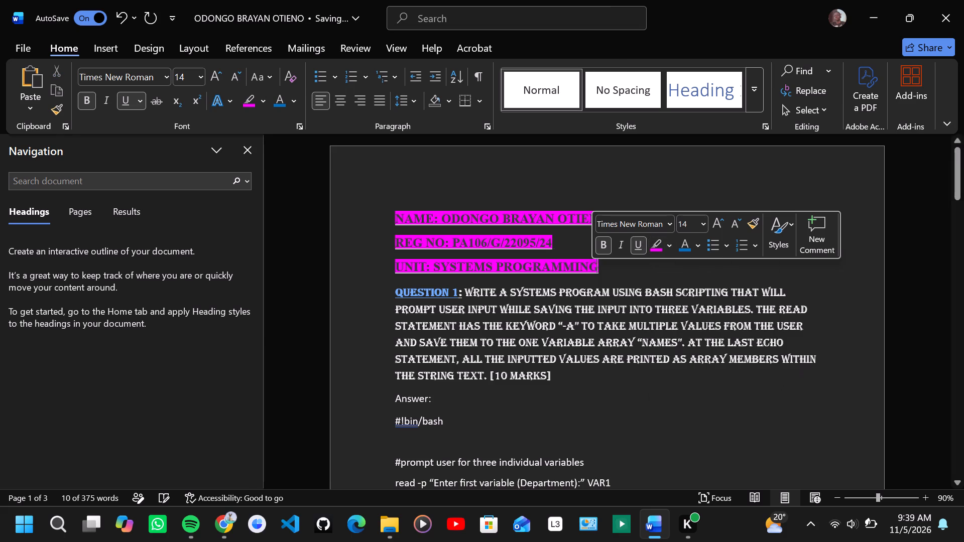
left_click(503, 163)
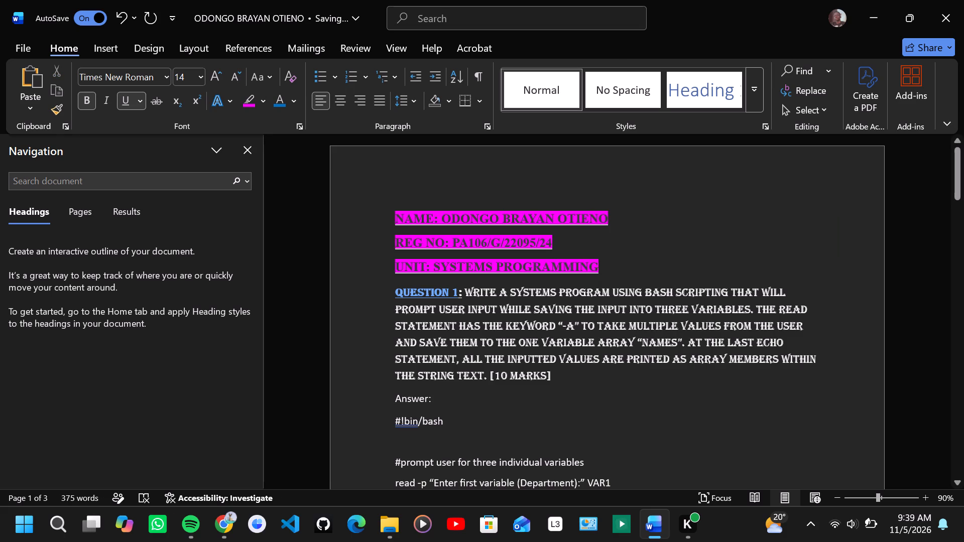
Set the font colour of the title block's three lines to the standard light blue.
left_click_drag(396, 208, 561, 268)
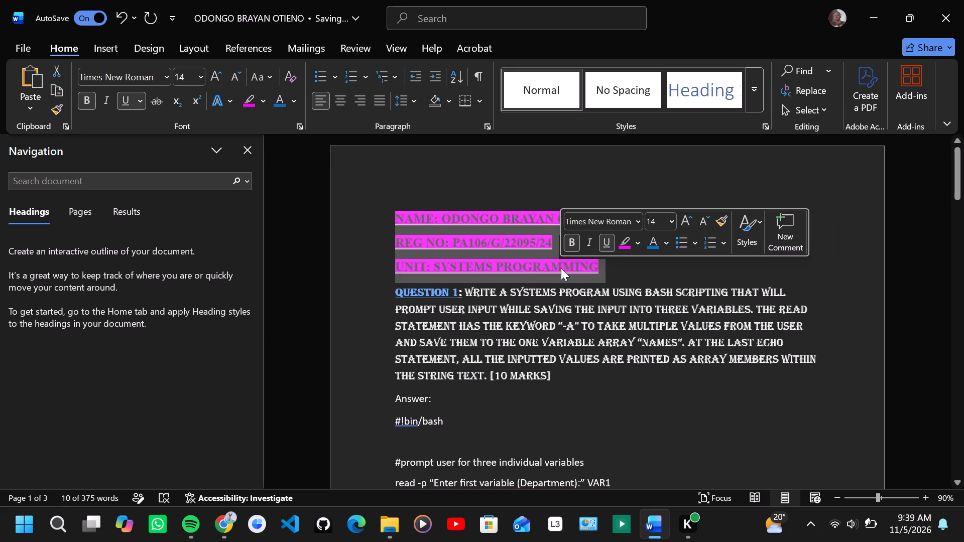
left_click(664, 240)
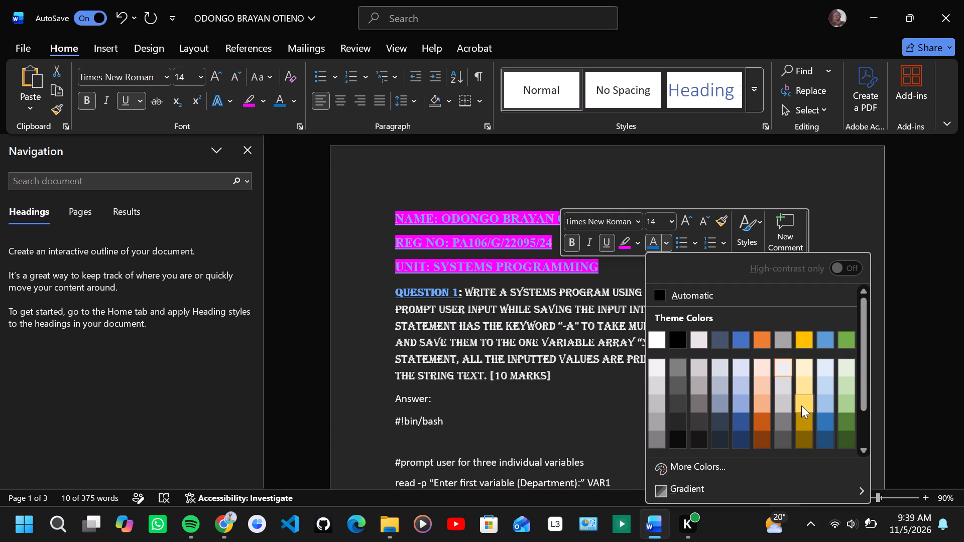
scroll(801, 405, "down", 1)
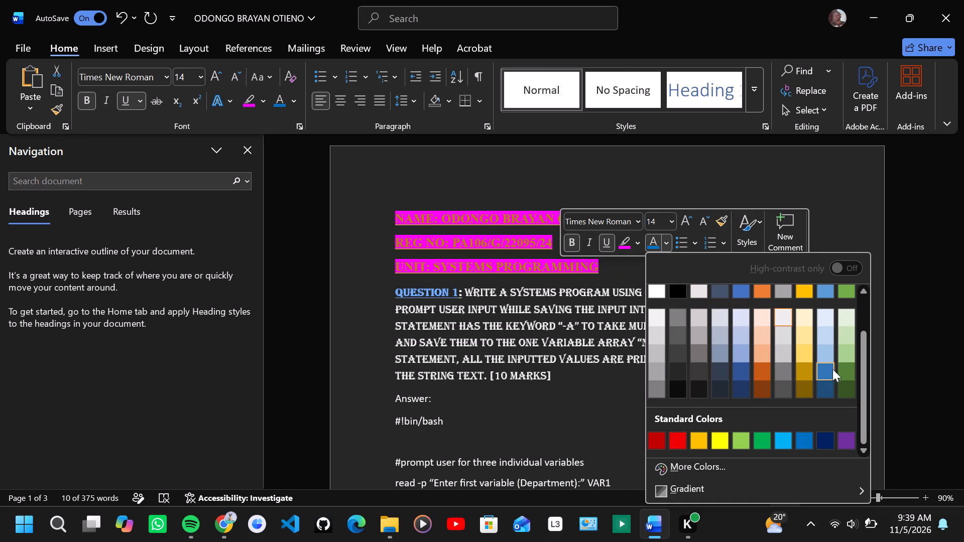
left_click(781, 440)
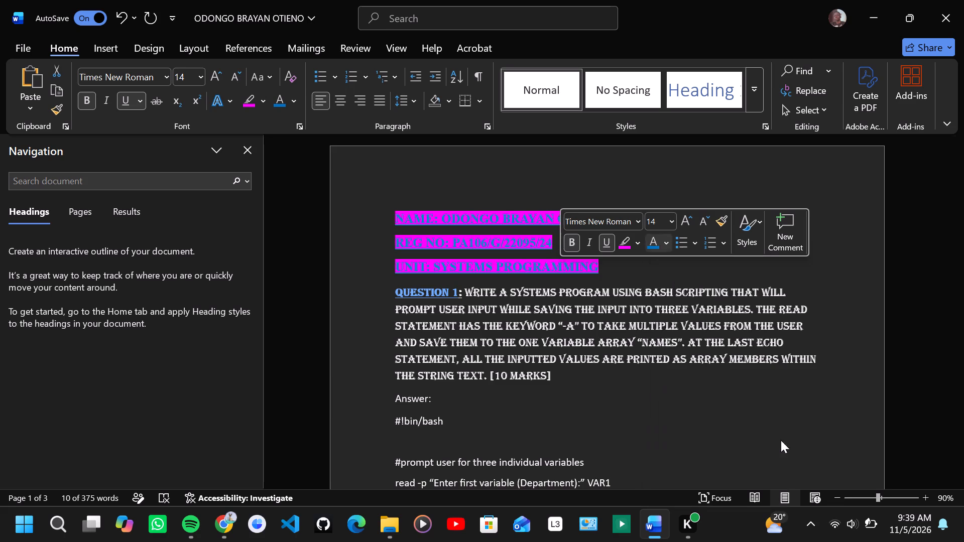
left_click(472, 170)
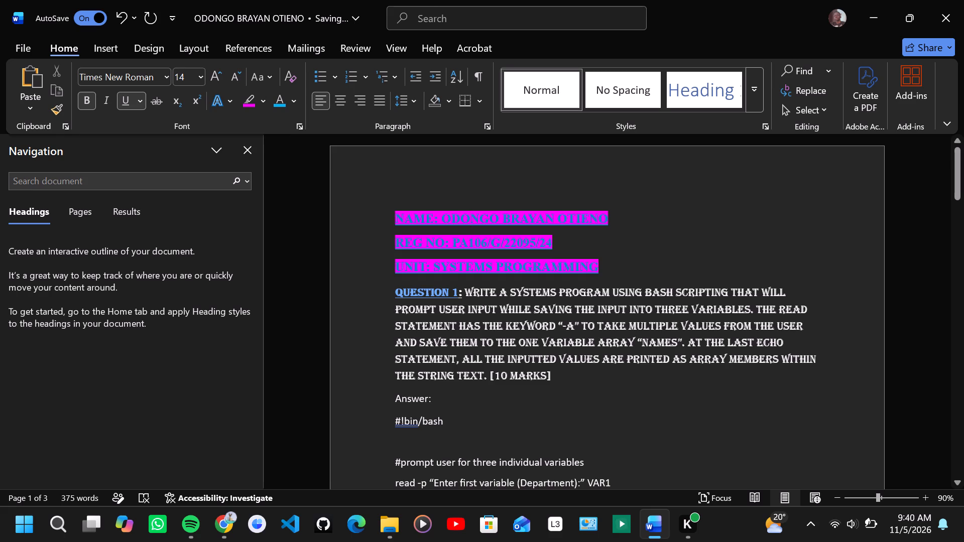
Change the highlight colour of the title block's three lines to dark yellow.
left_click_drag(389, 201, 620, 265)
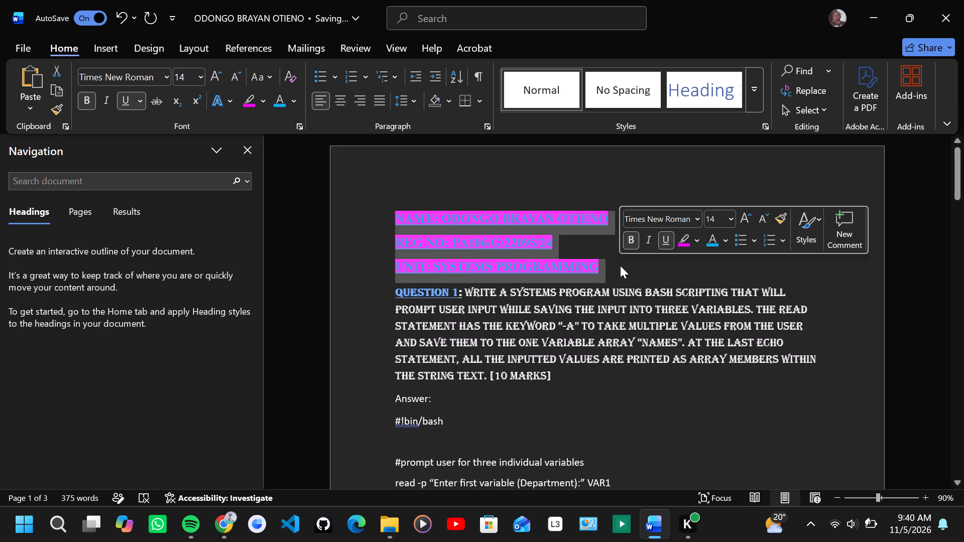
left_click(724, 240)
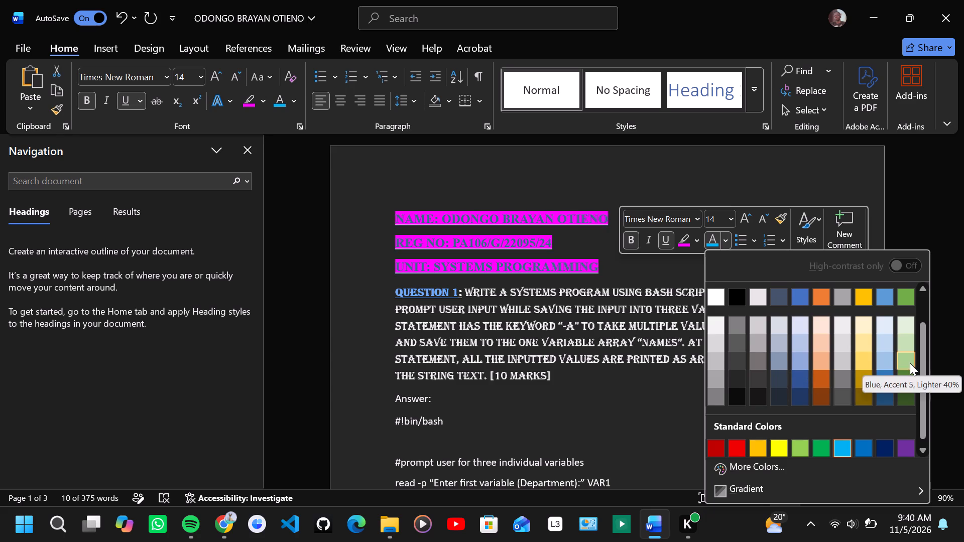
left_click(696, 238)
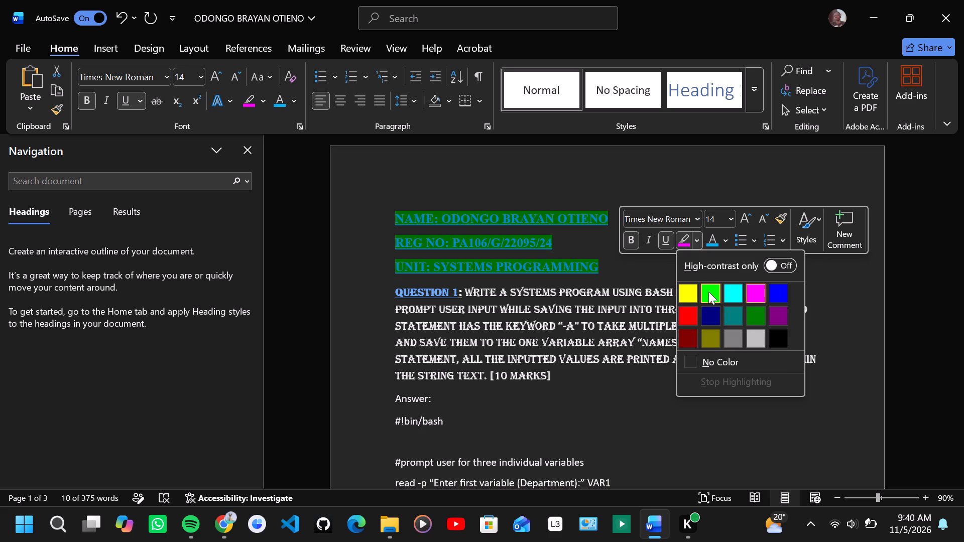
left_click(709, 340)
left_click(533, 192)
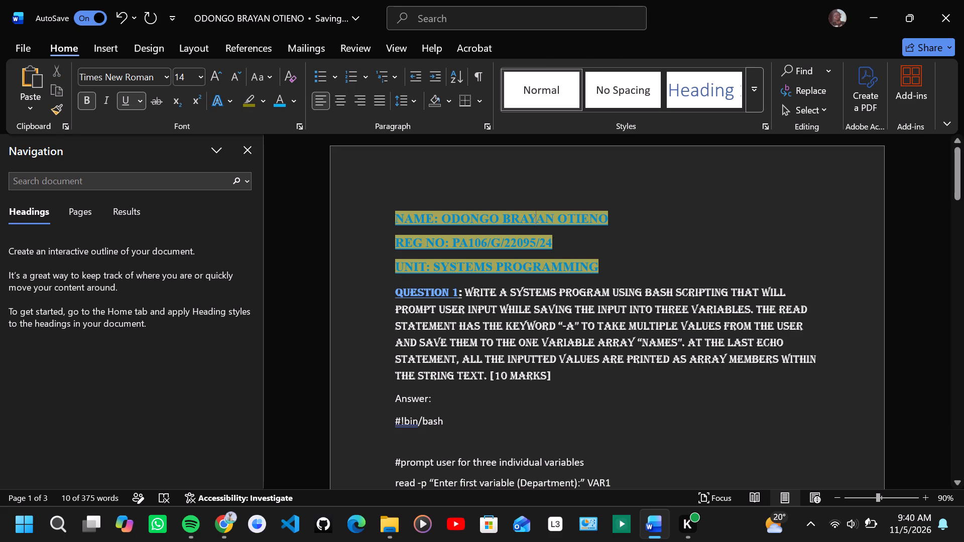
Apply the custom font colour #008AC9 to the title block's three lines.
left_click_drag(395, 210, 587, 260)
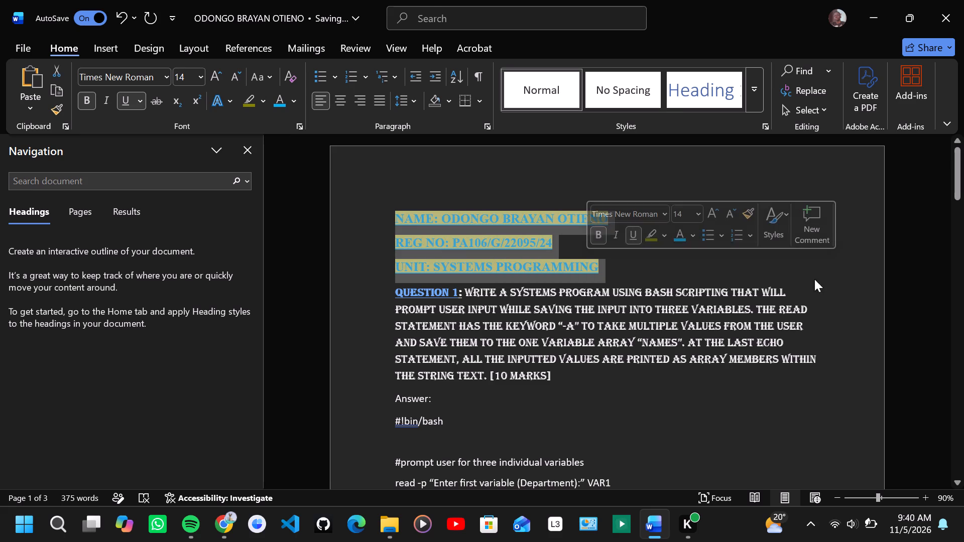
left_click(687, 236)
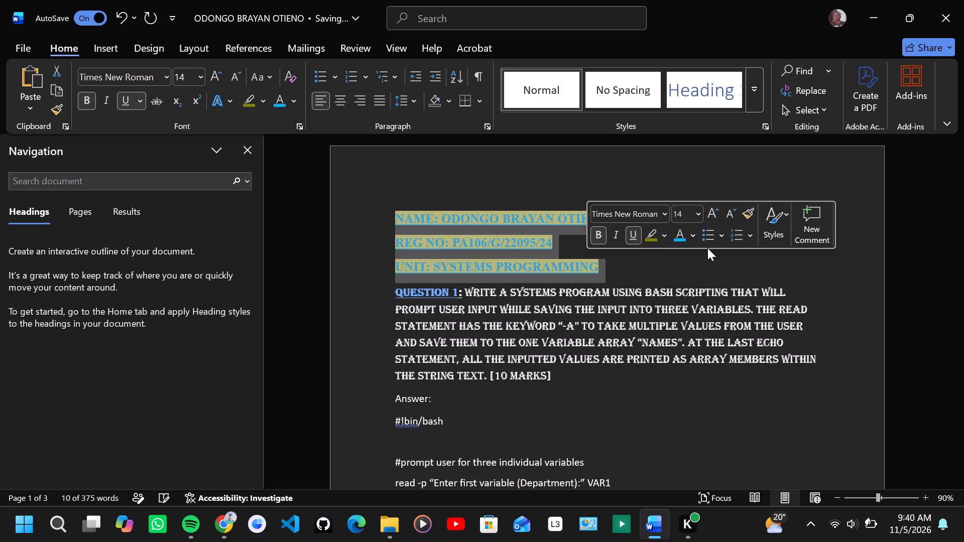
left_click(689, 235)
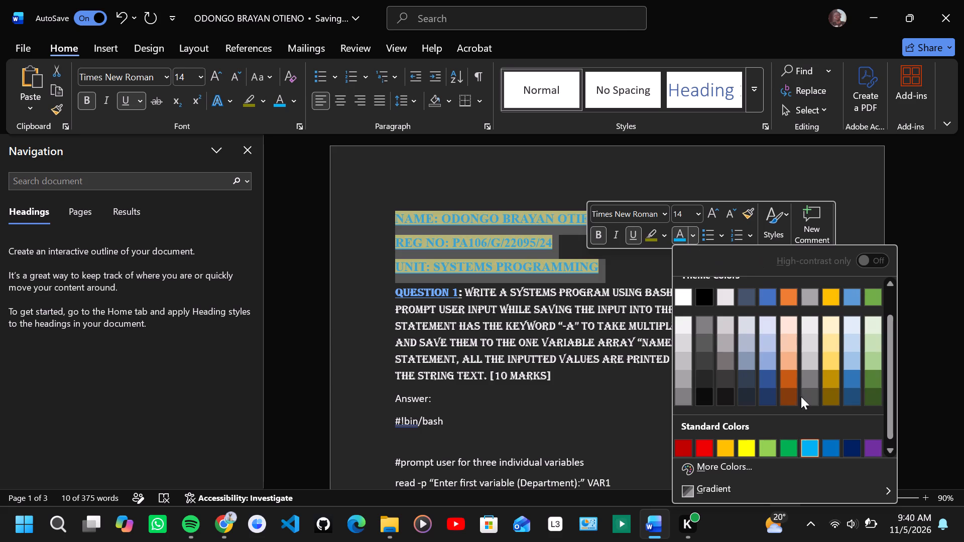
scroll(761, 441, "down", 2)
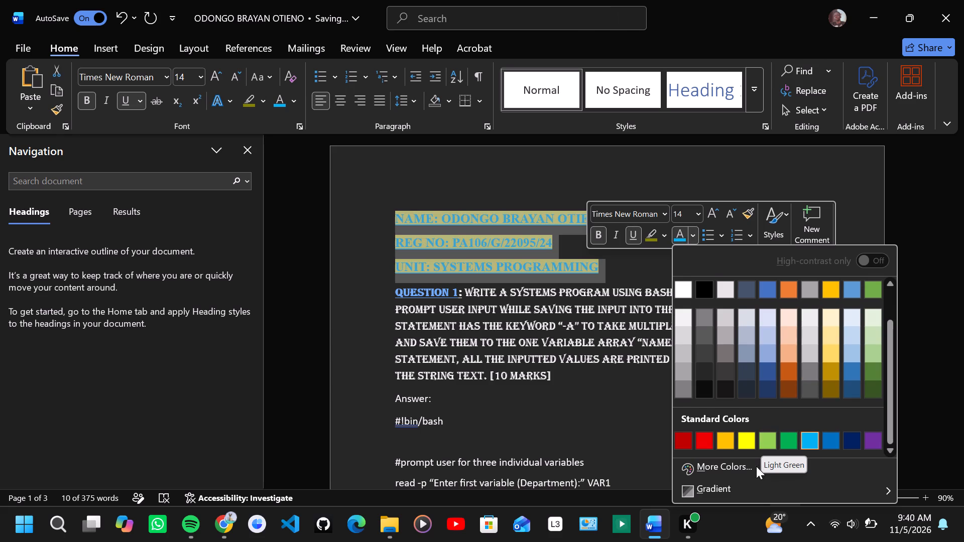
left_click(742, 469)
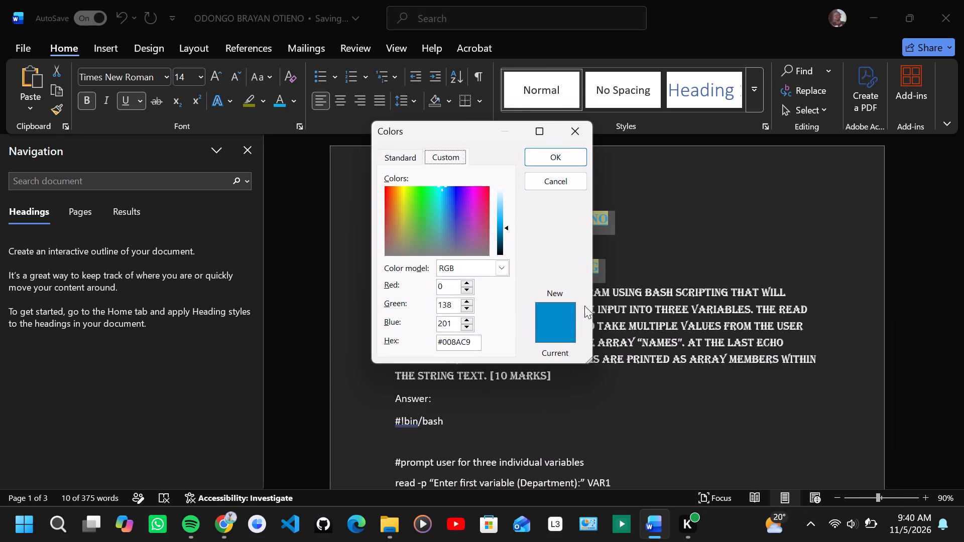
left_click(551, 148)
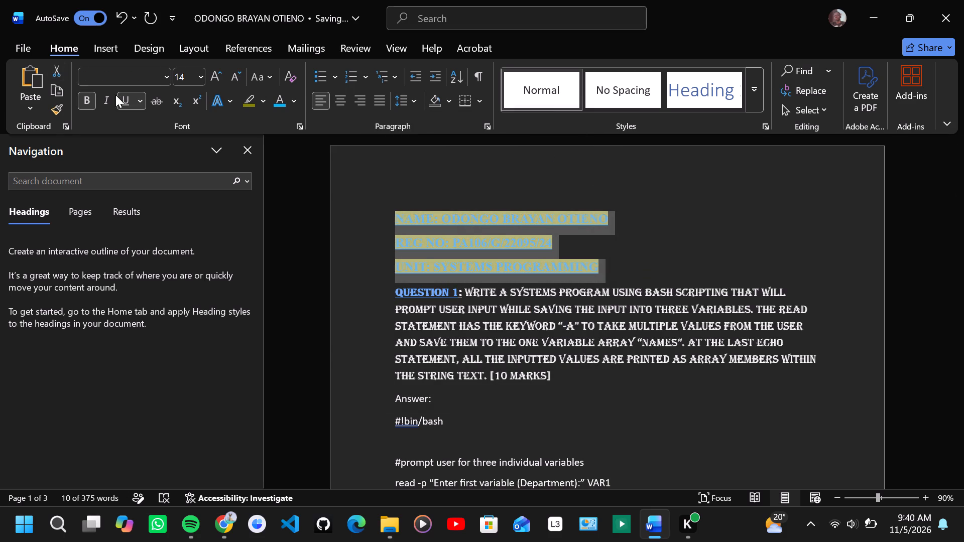
Set the font colour of the title block's three lines to the standard red.
left_click(285, 100)
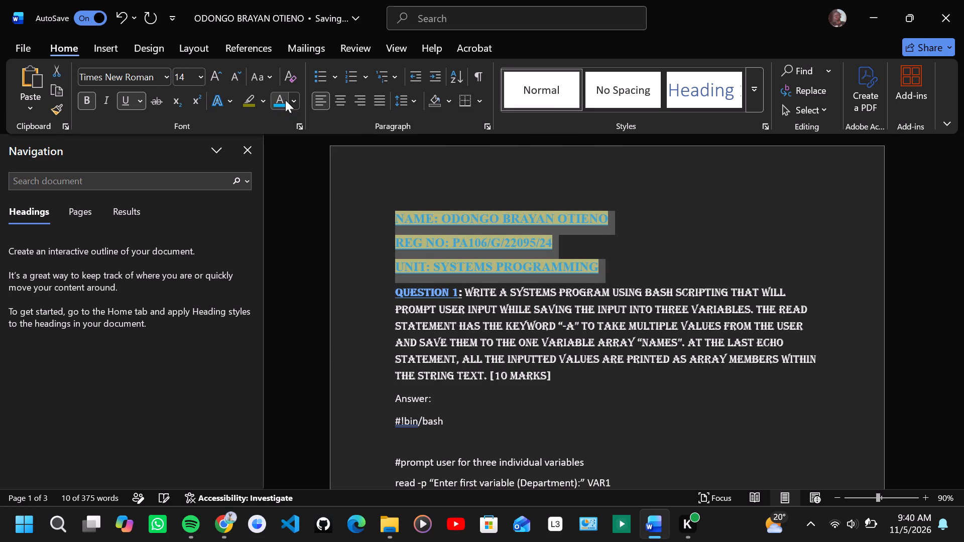
left_click(290, 99)
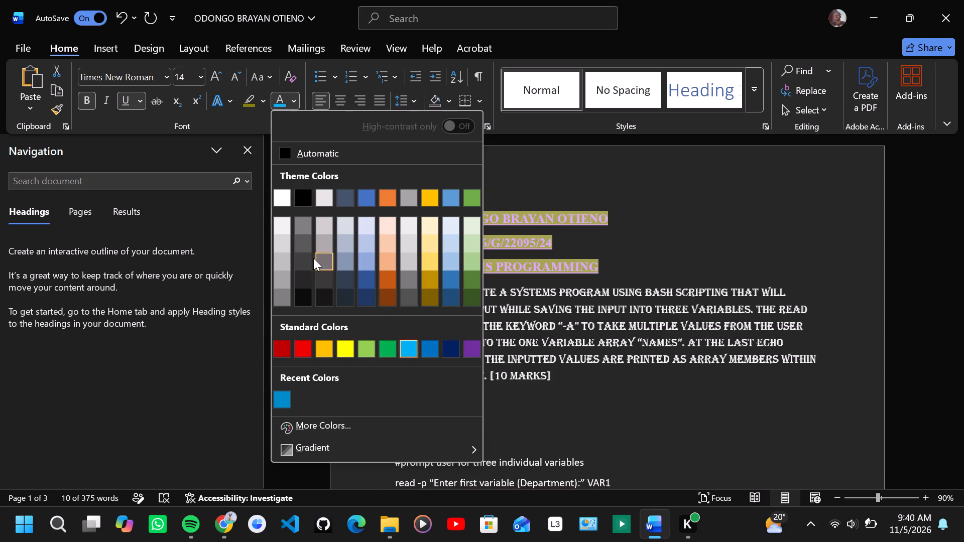
left_click(304, 344)
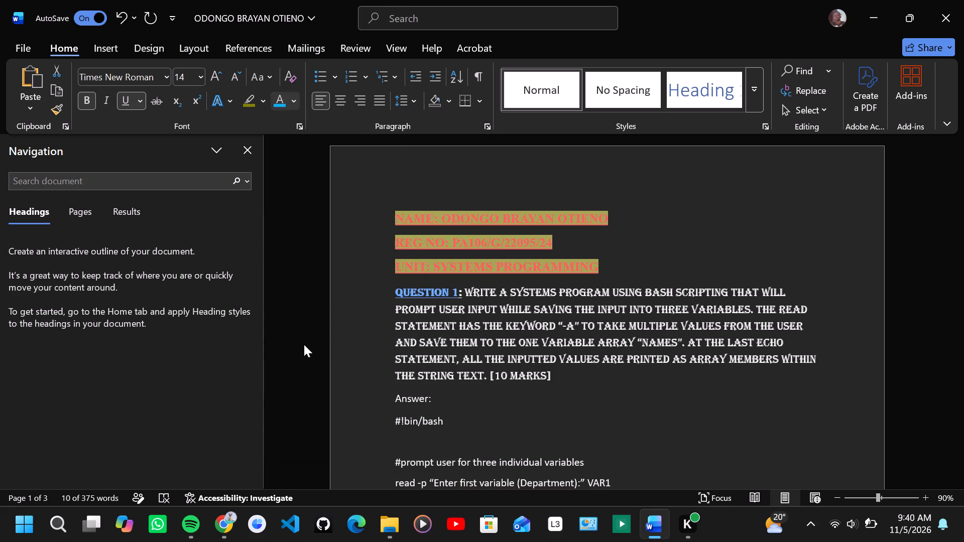
left_click(737, 245)
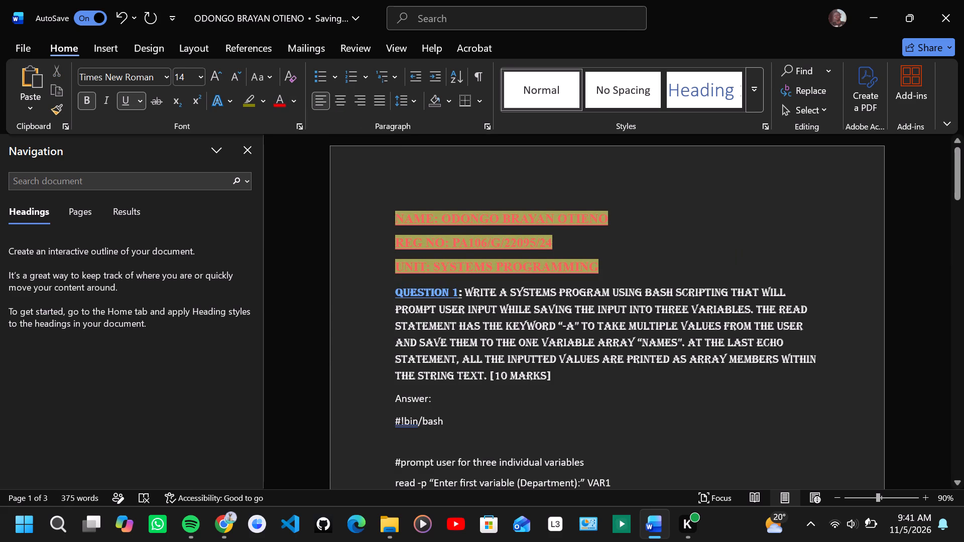
Change the highlight colour of all three title block lines to turquoise.
left_click(396, 209)
left_click_drag(391, 206, 490, 267)
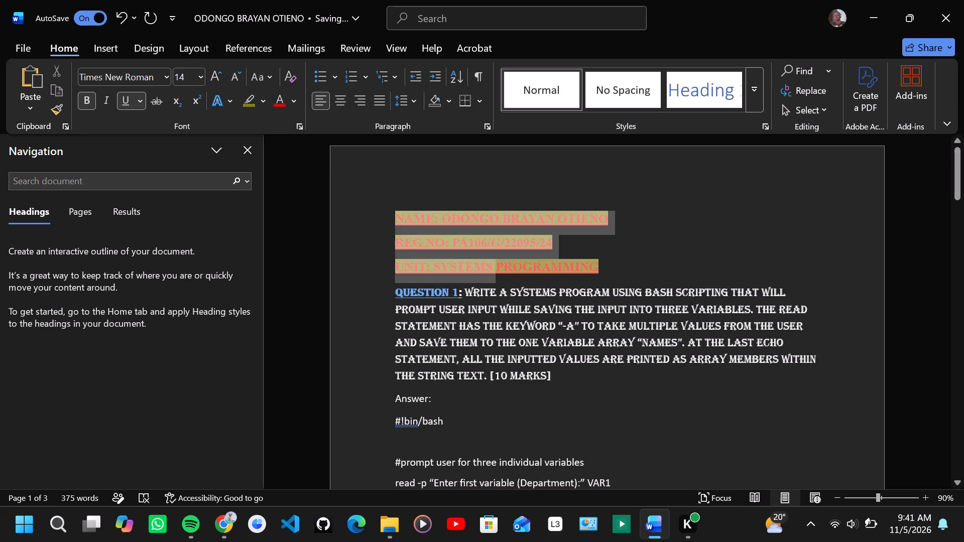
left_click_drag(490, 267, 589, 267)
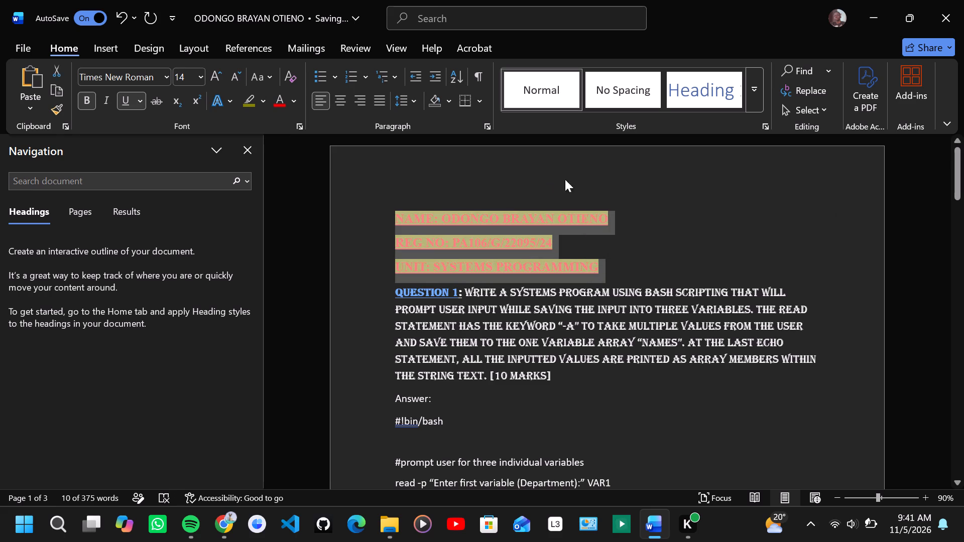
left_click(265, 98)
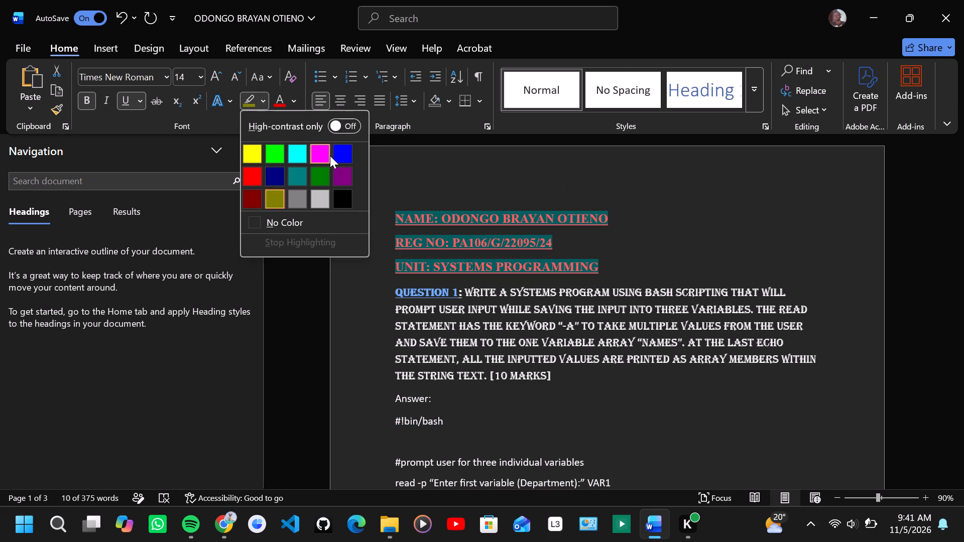
double_click(302, 157)
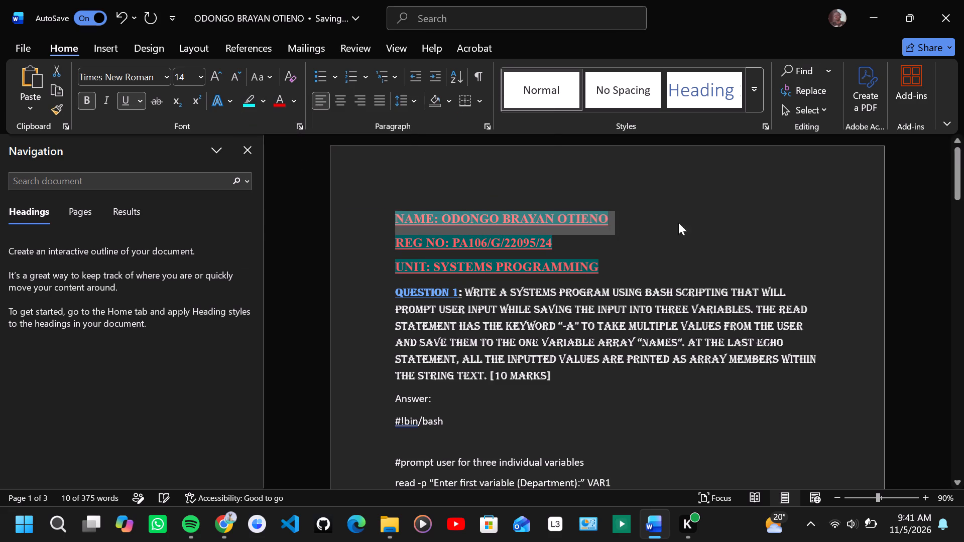
left_click(698, 225)
left_click(795, 443)
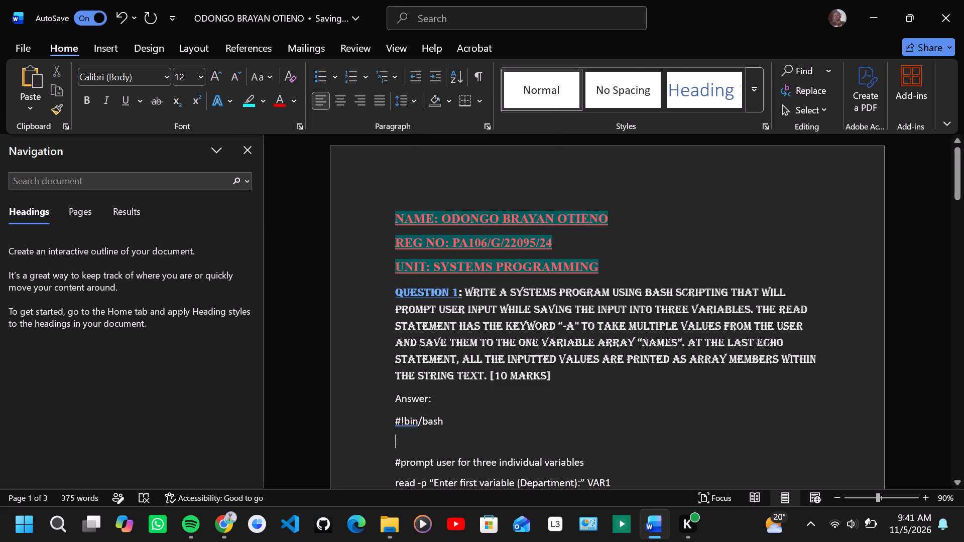
Look over the document down to the closing score table, save it, and return to the title block.
scroll(795, 443, "right", 1)
scroll(795, 443, "down", 4)
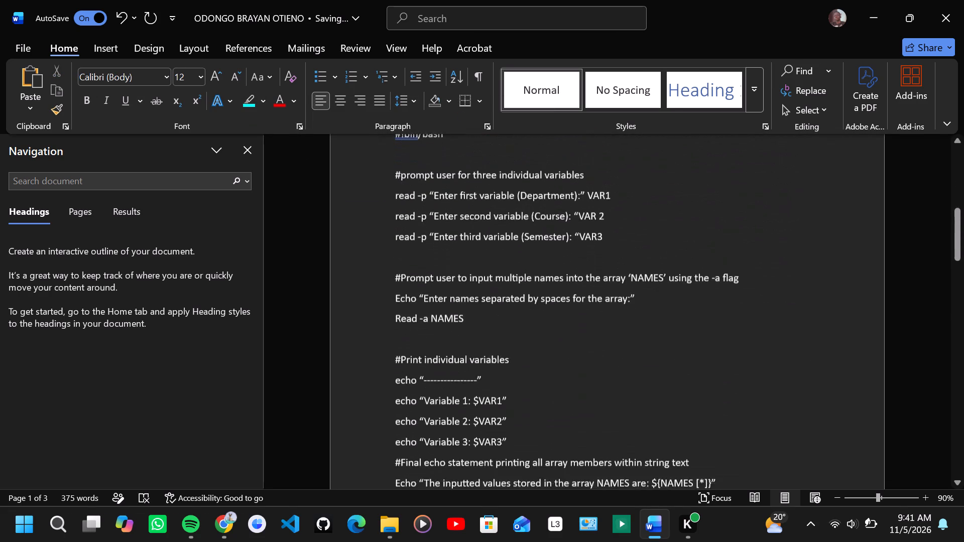
scroll(795, 443, "down", 6)
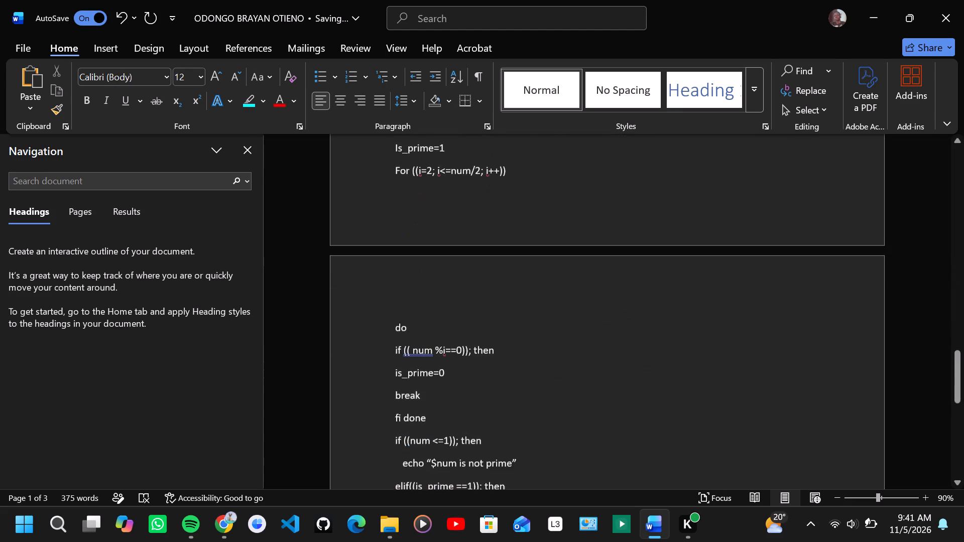
scroll(795, 443, "down", 4)
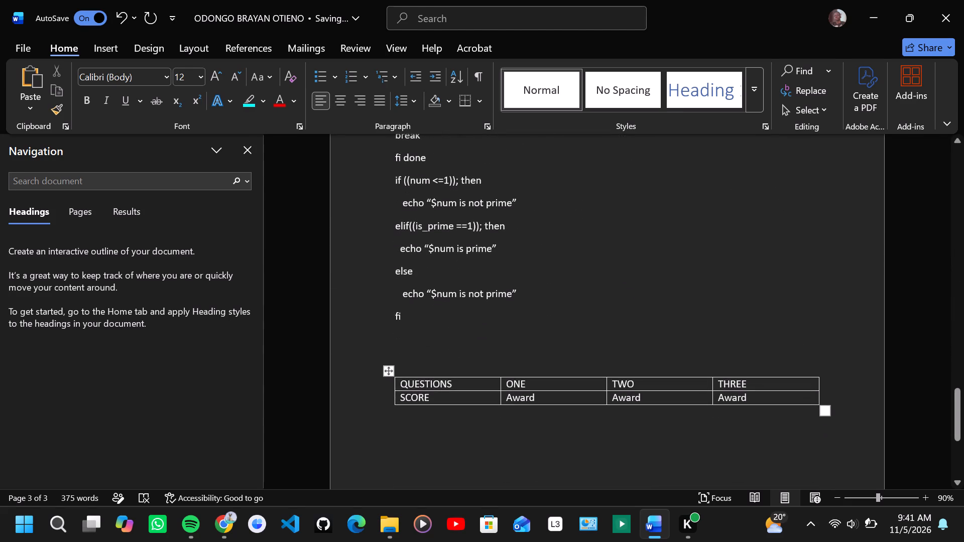
key("ctrl+s")
scroll(767, 409, "up", 10)
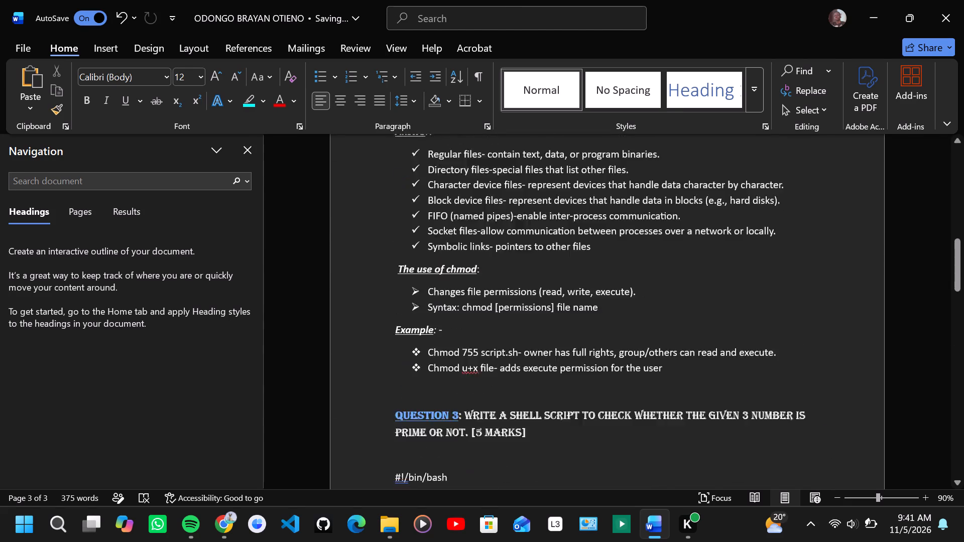
scroll(767, 409, "up", 6)
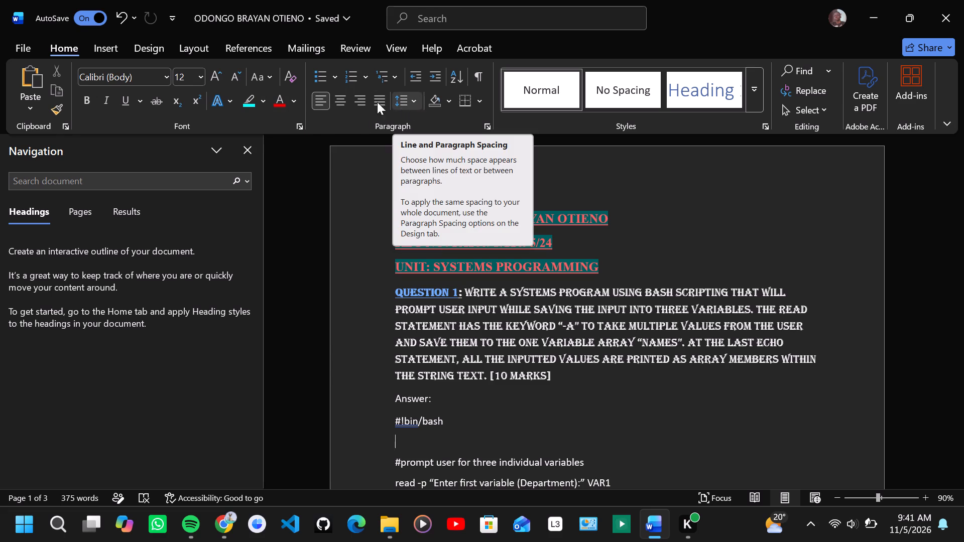
Set up a custom text watermark for the document reading "Systems Programming".
left_click(105, 42)
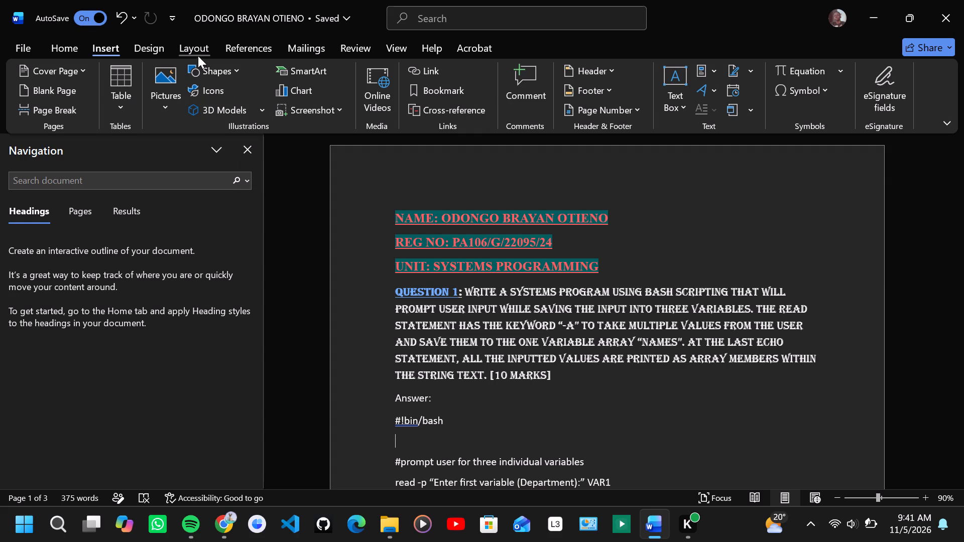
left_click(157, 47)
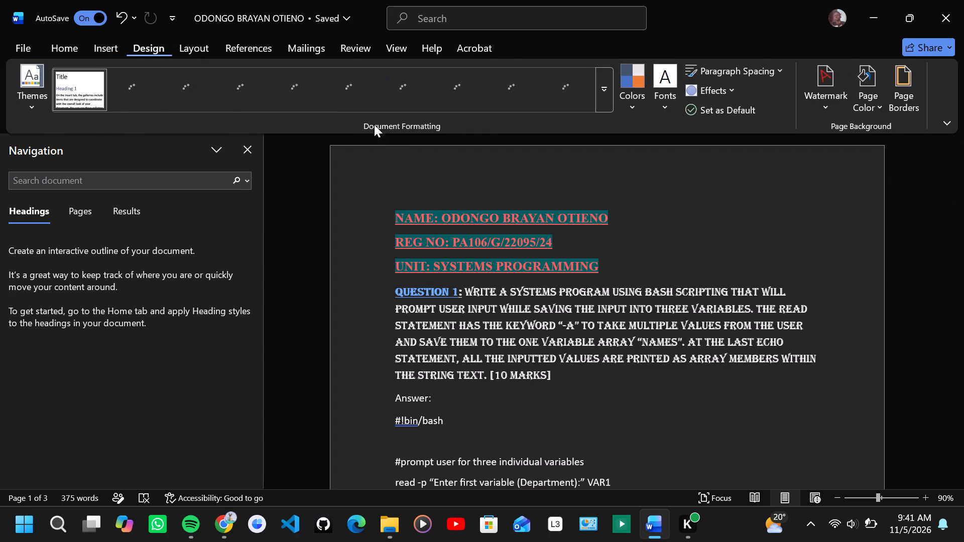
left_click(822, 107)
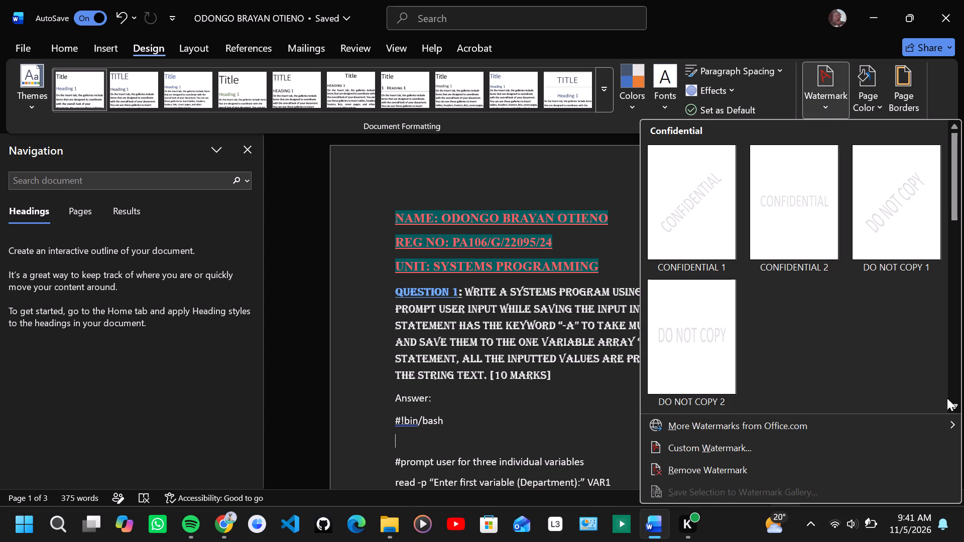
left_click(733, 449)
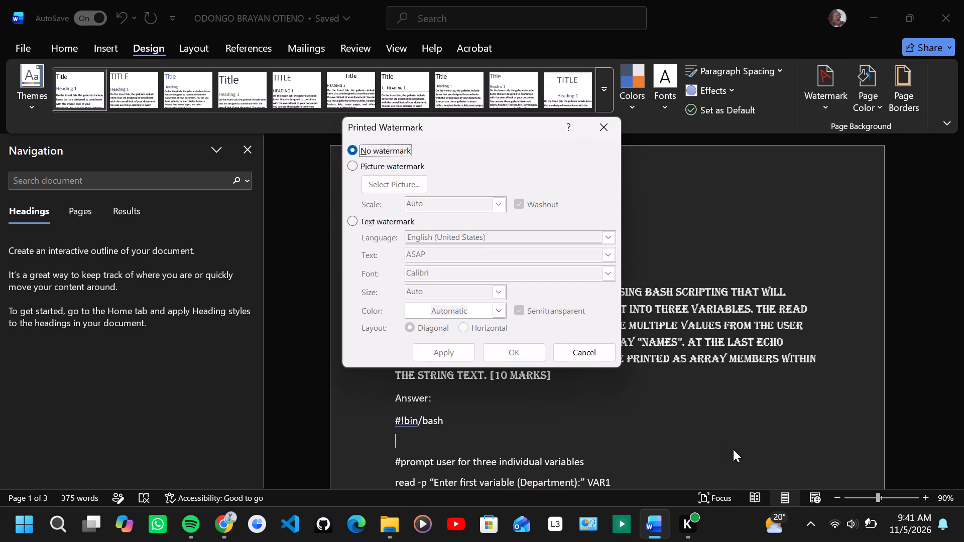
left_click(862, 530)
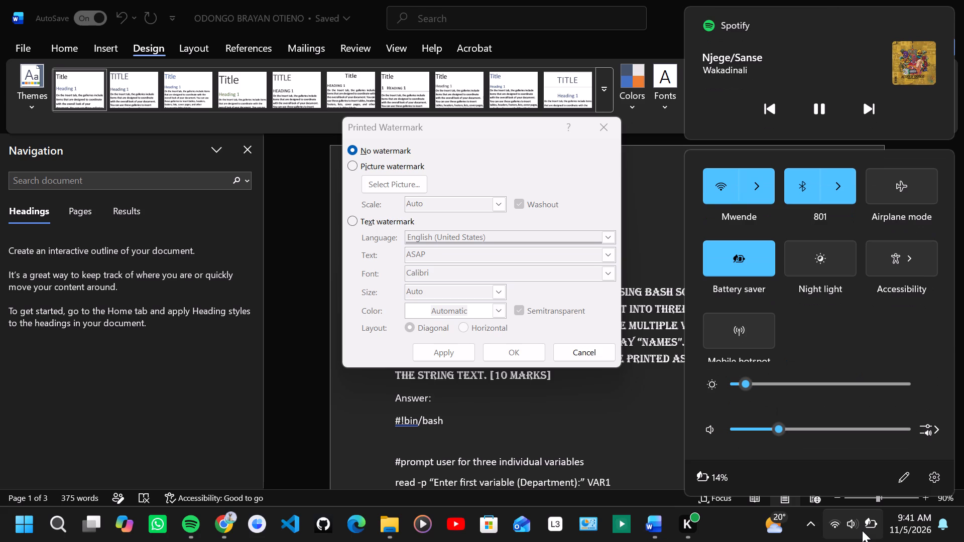
left_click(862, 530)
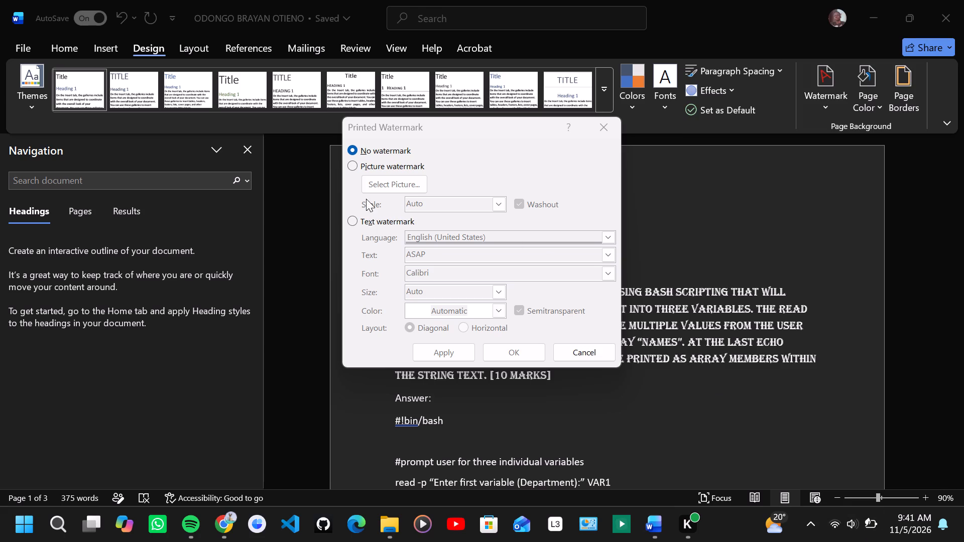
left_click(349, 221)
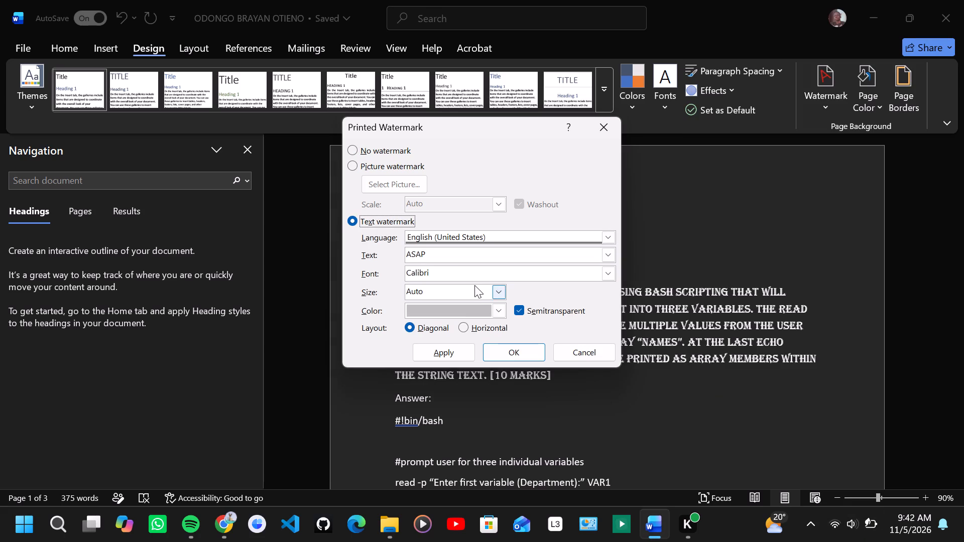
left_click(431, 256)
key("BackSpace")
key("BackSpace")
key("BackSpace")
key("BackSpace")
key("s")
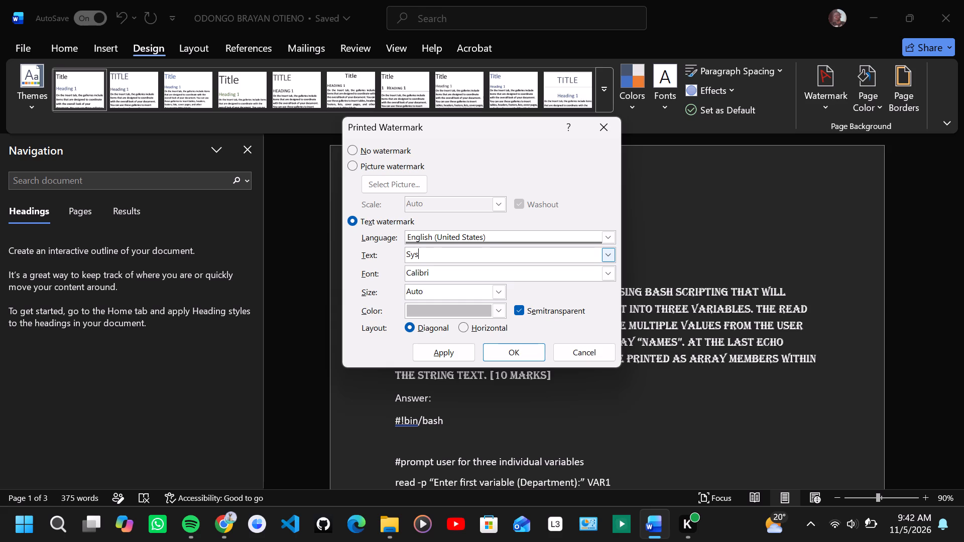
type("tem")
type("s")
key("space")
type("rogramming")
Set the watermark's font to Algerian and its colour to the standard green, and apply it to the document.
left_click(607, 270)
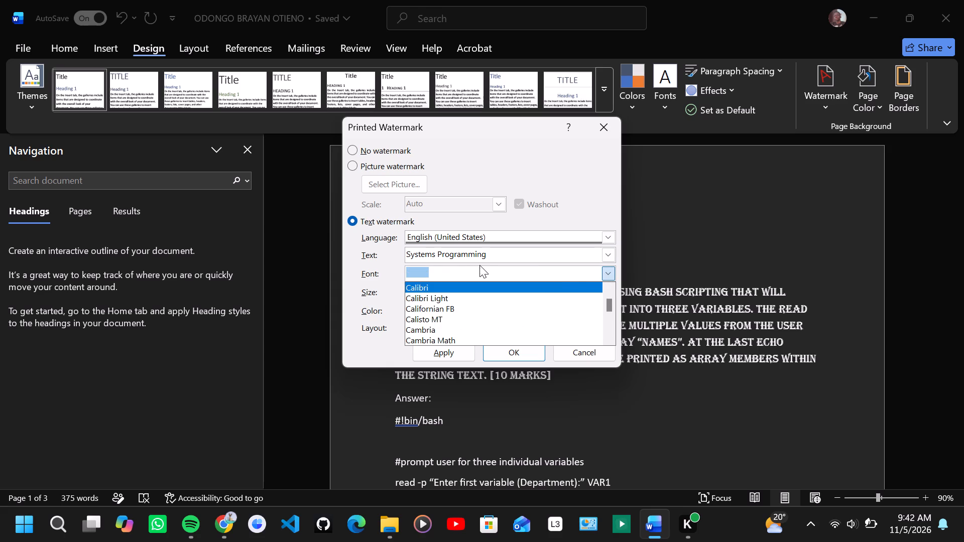
key("a")
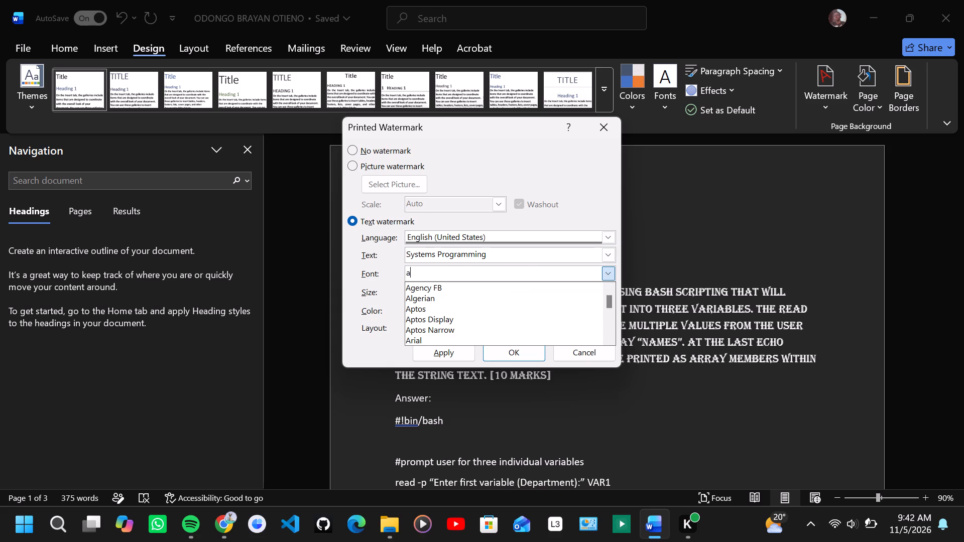
left_click(441, 301)
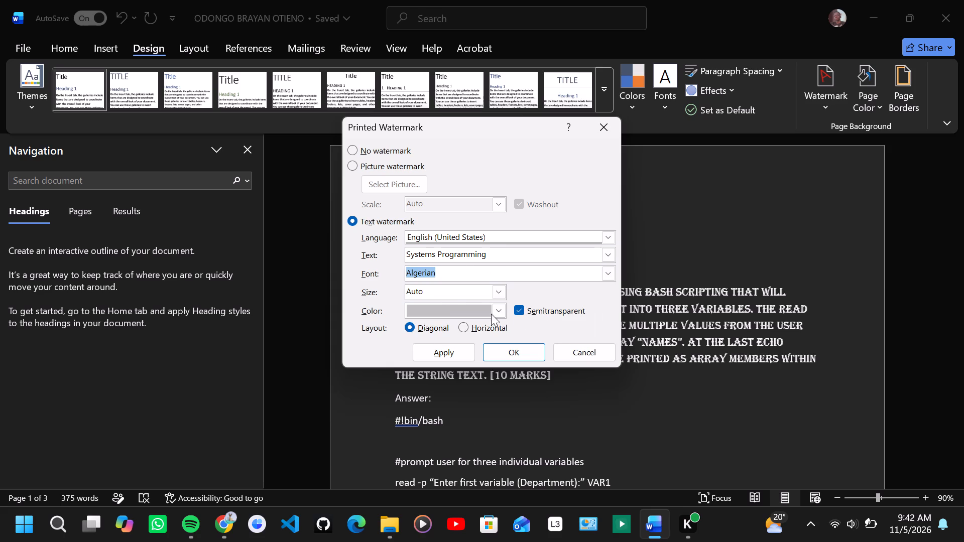
left_click(497, 312)
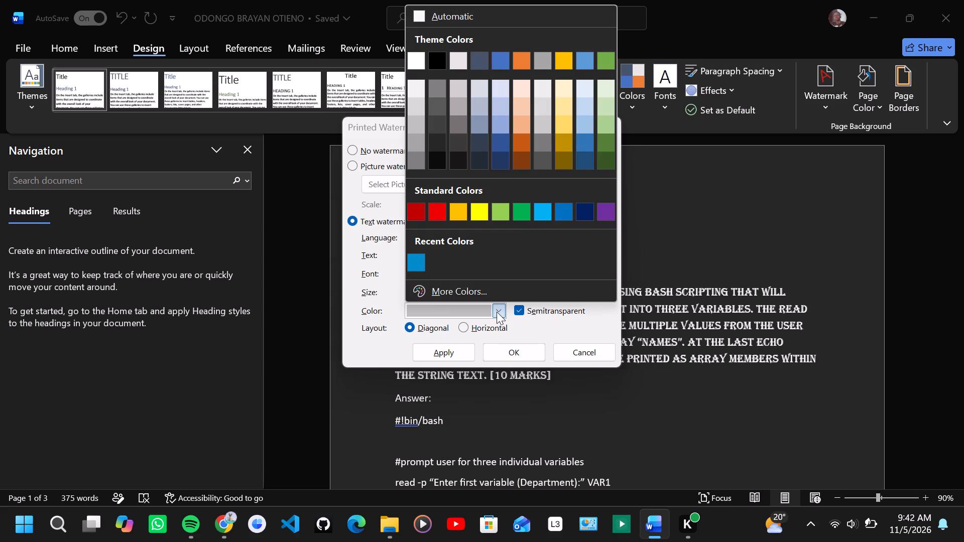
left_click(522, 216)
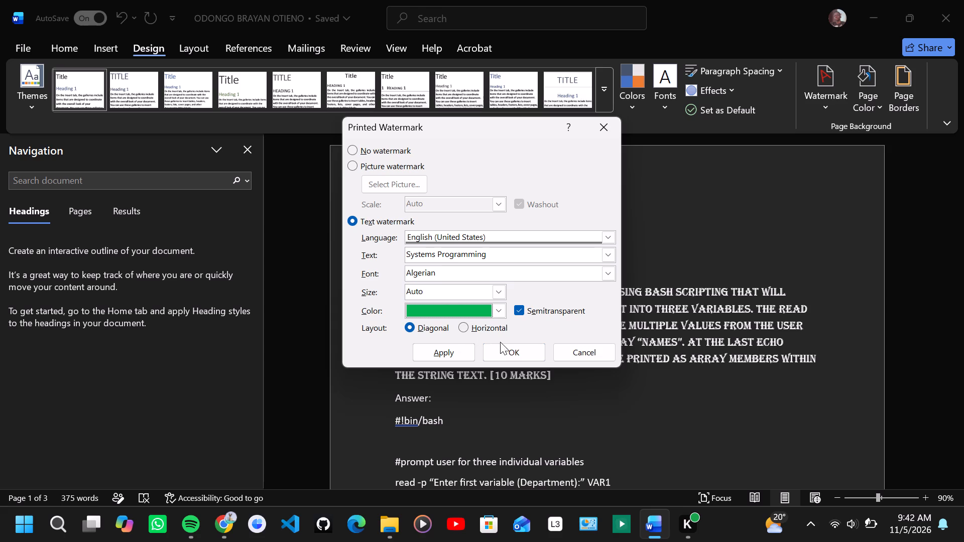
left_click(524, 352)
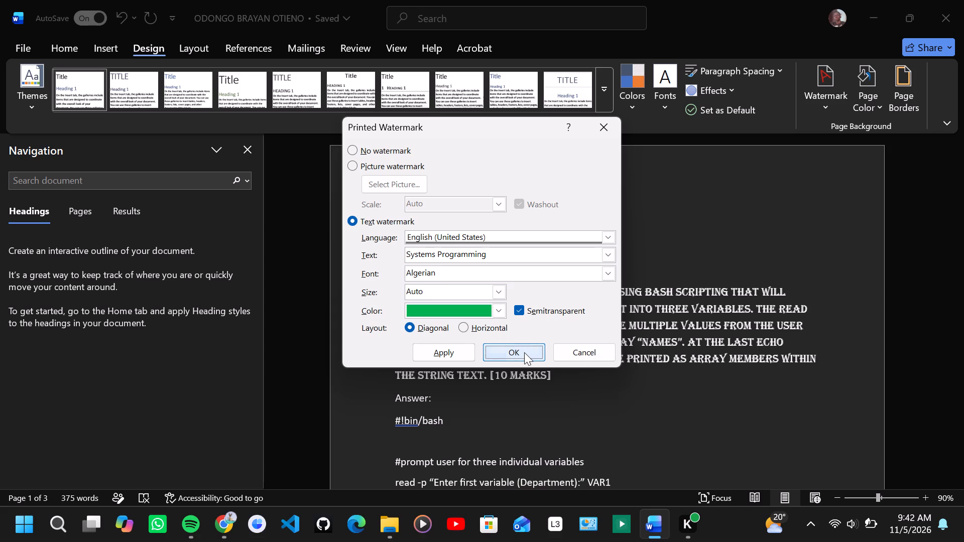
Check how the watermark sits behind the text across the document's pages, and return to the title block.
scroll(595, 369, "down", 1)
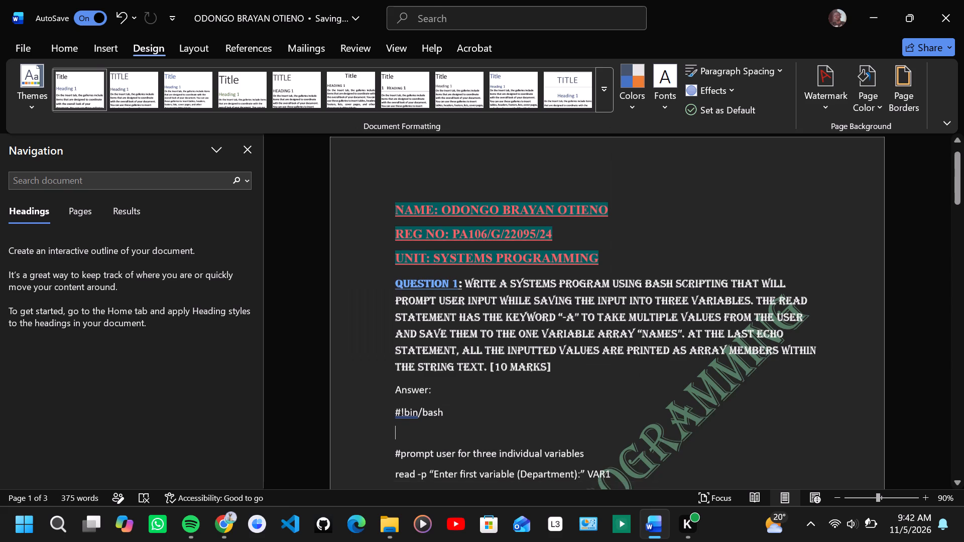
scroll(595, 369, "down", 2)
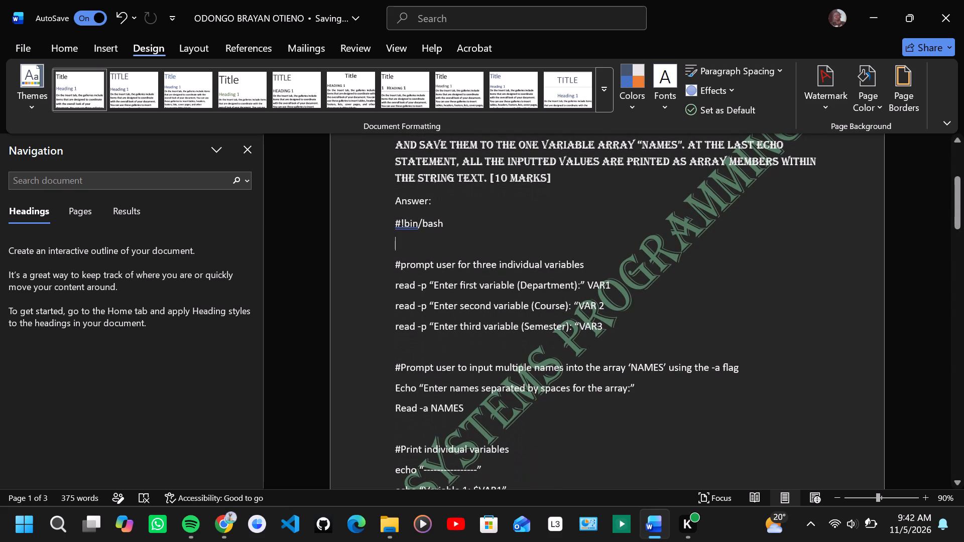
scroll(595, 369, "up", 1)
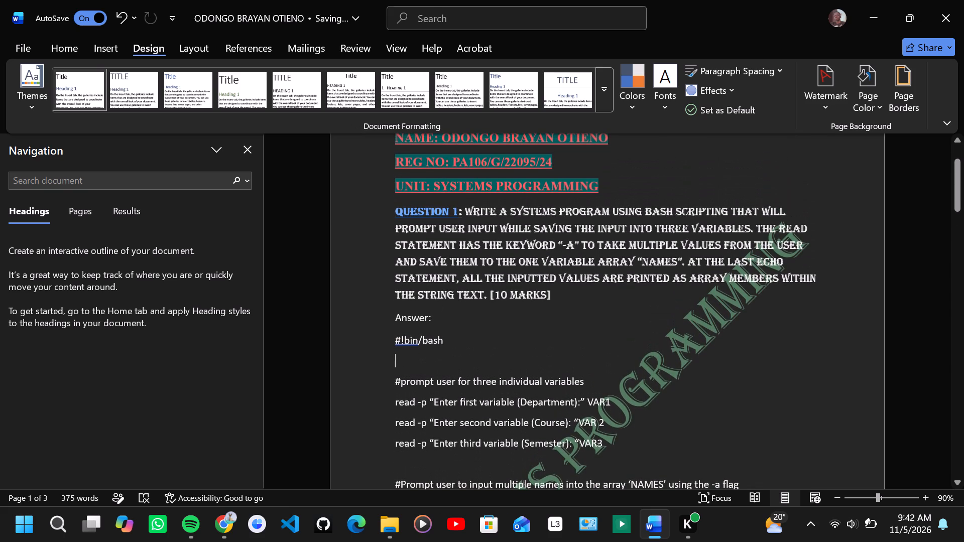
scroll(595, 369, "down", 4)
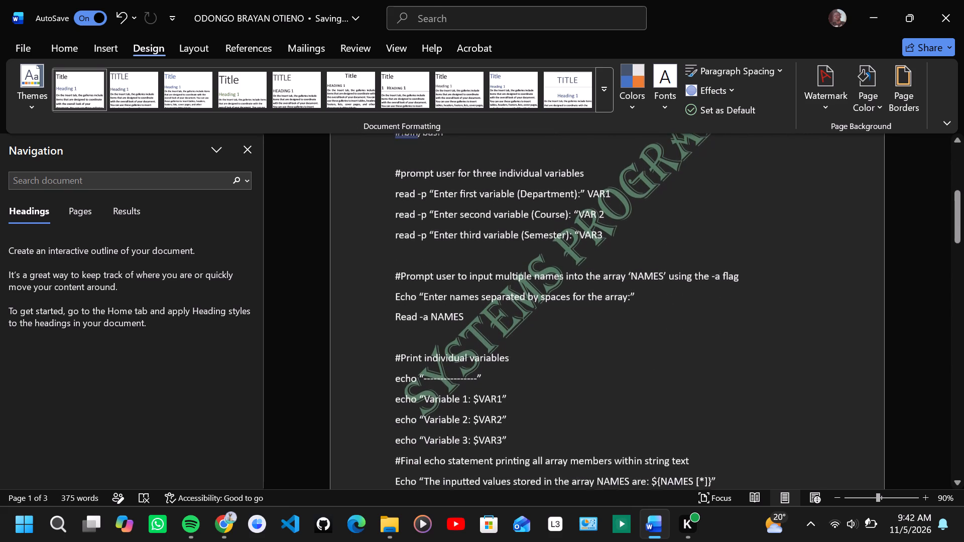
scroll(595, 369, "up", 2)
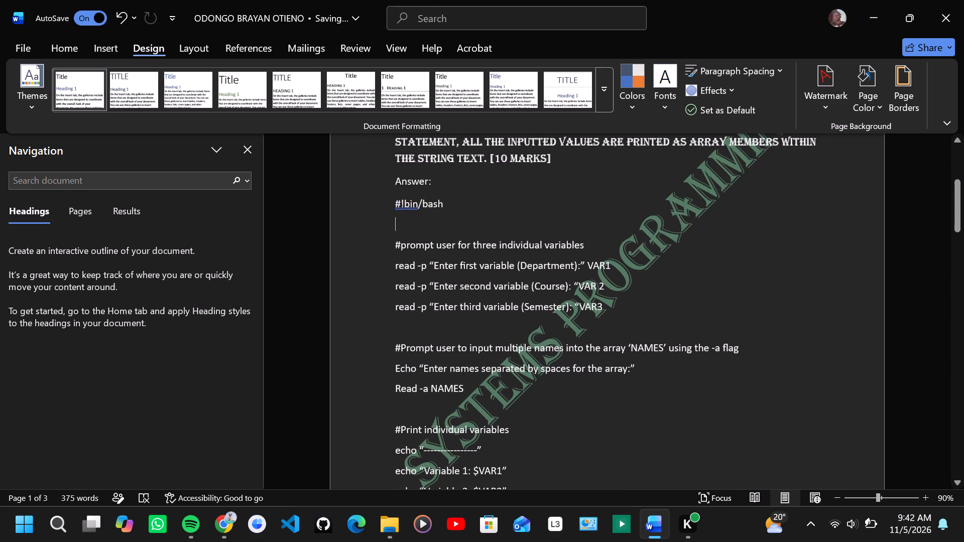
scroll(595, 369, "down", 10)
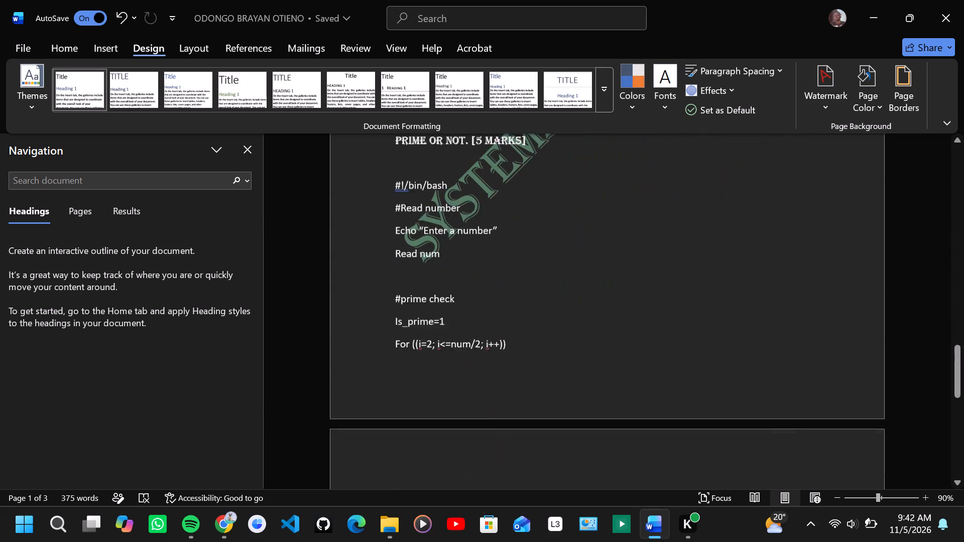
scroll(595, 369, "down", 6)
scroll(595, 369, "up", 11)
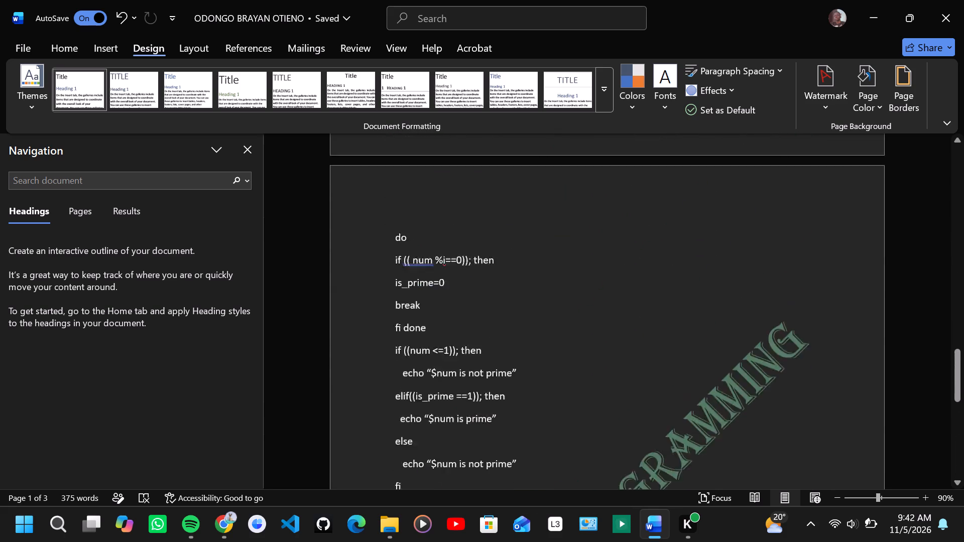
scroll(595, 369, "up", 16)
scroll(595, 369, "up", 5)
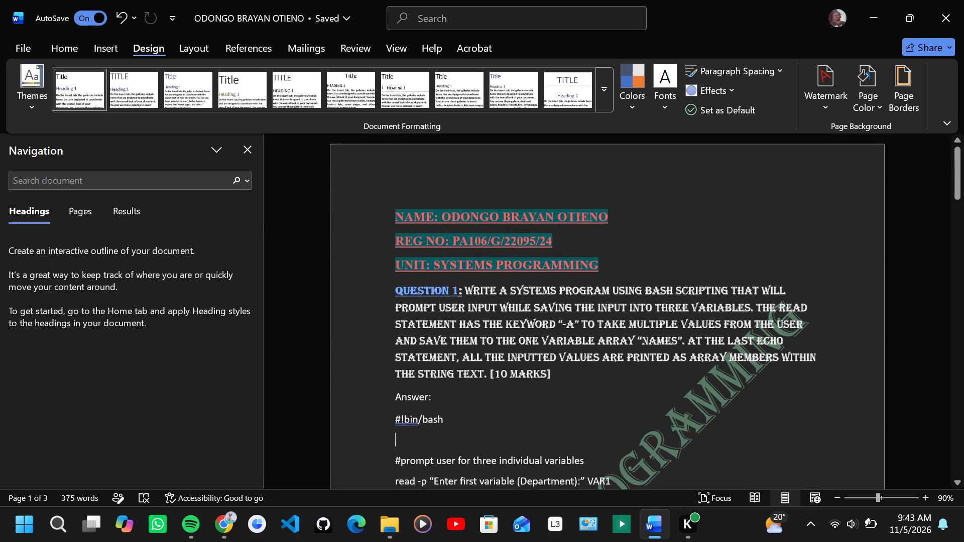
Set the page background colour to the theme orange, look over the pages, and save the document.
left_click(869, 85)
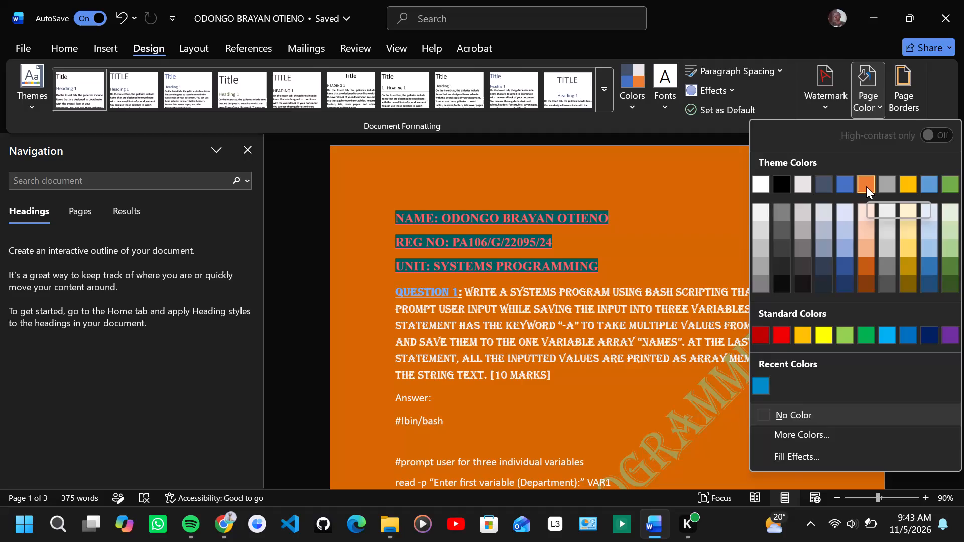
left_click(866, 186)
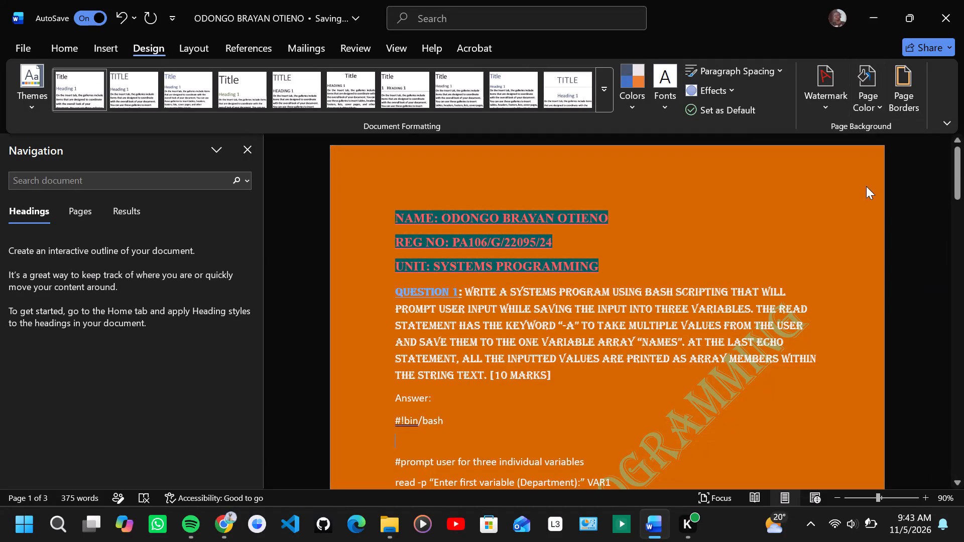
scroll(720, 345, "down", 6)
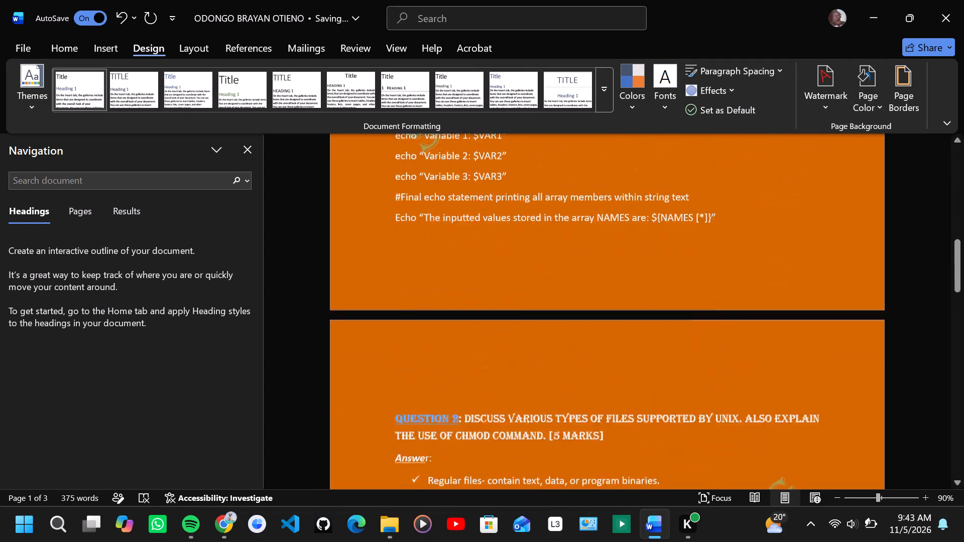
scroll(720, 345, "down", 6)
scroll(720, 345, "up", 8)
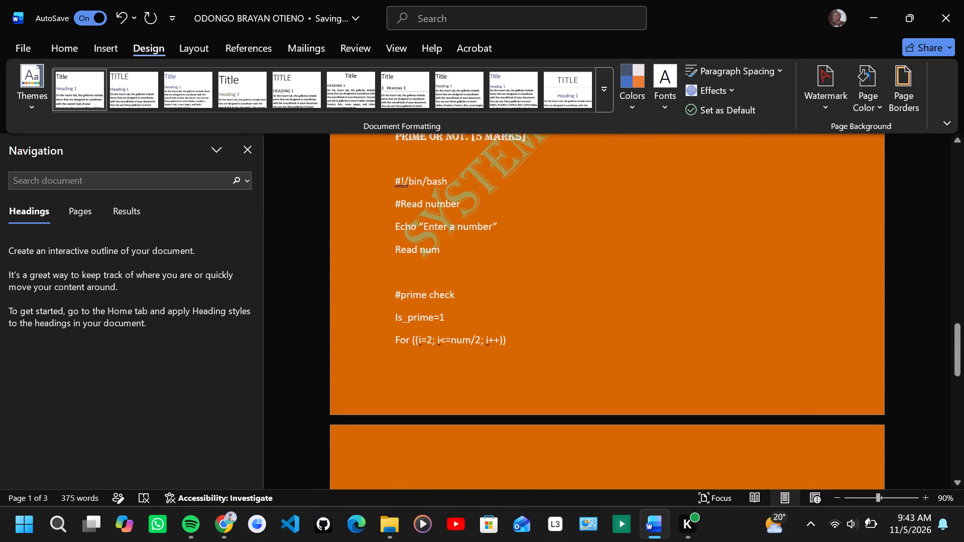
scroll(720, 345, "up", 10)
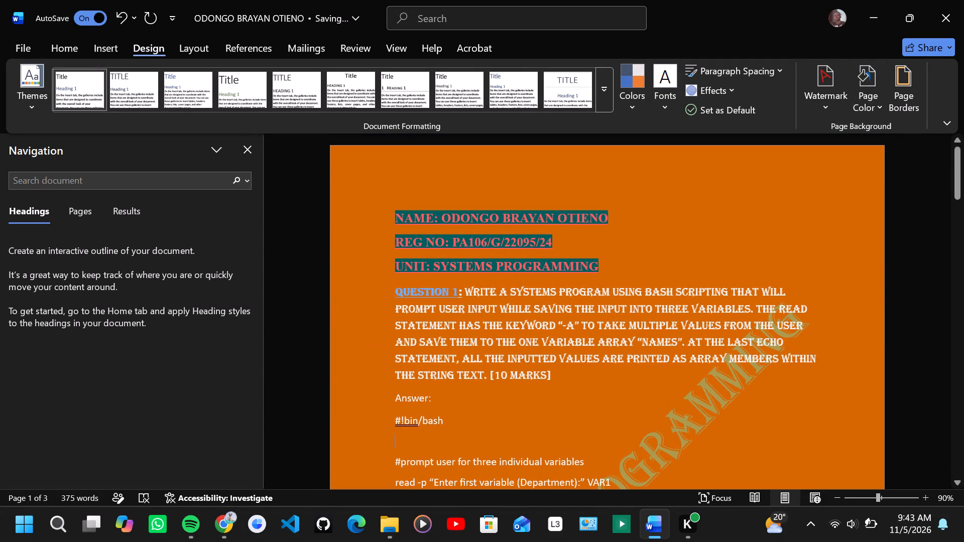
key("ctrl+s")
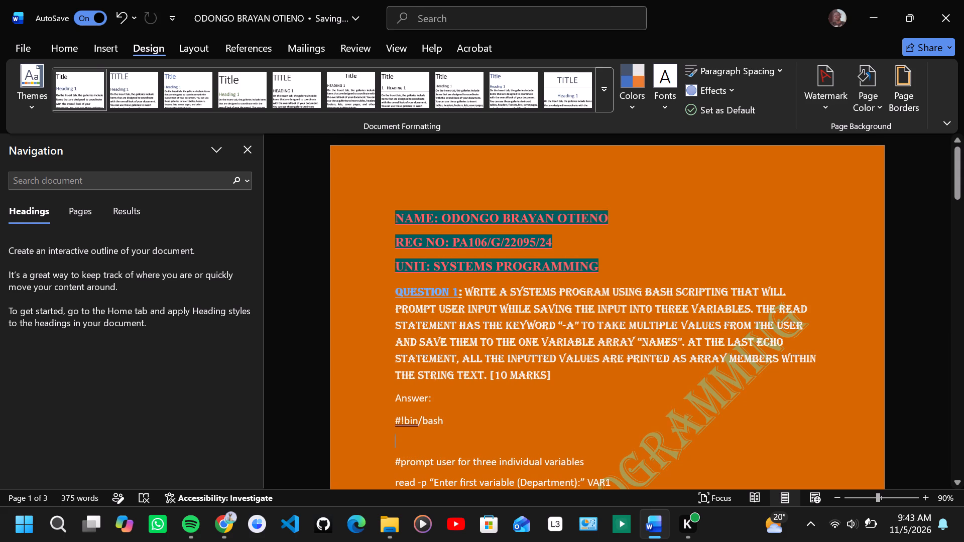
Add a 3-D page border in the standard green around the pages of the whole document.
left_click(903, 75)
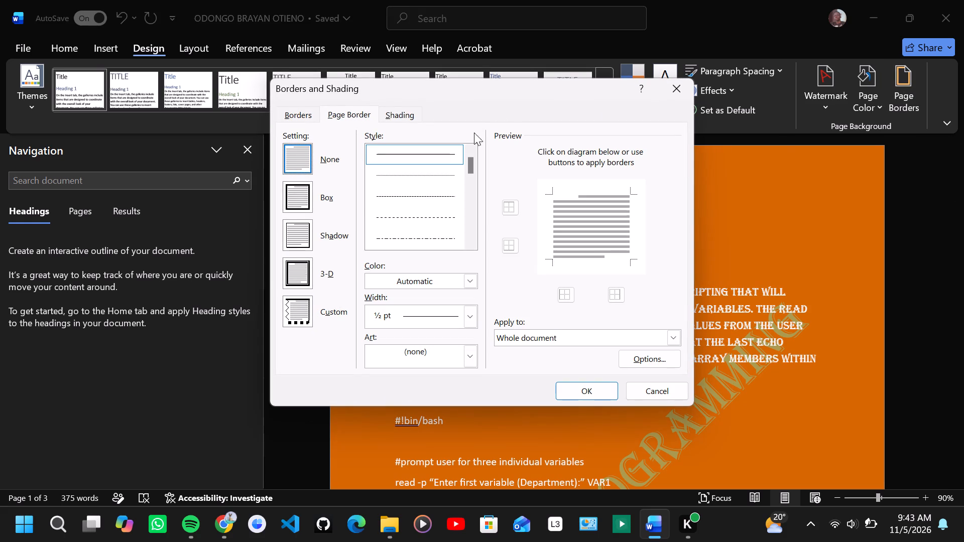
left_click(295, 275)
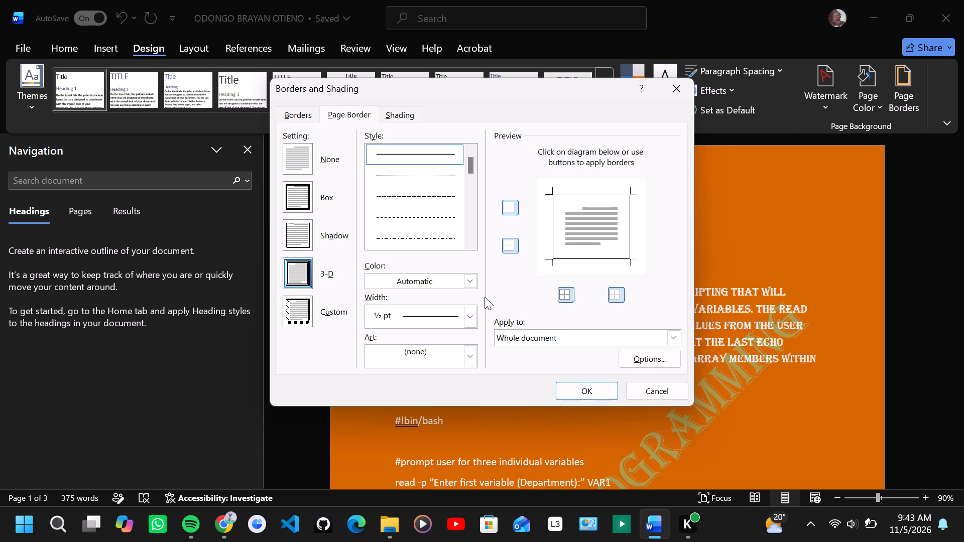
left_click(471, 278)
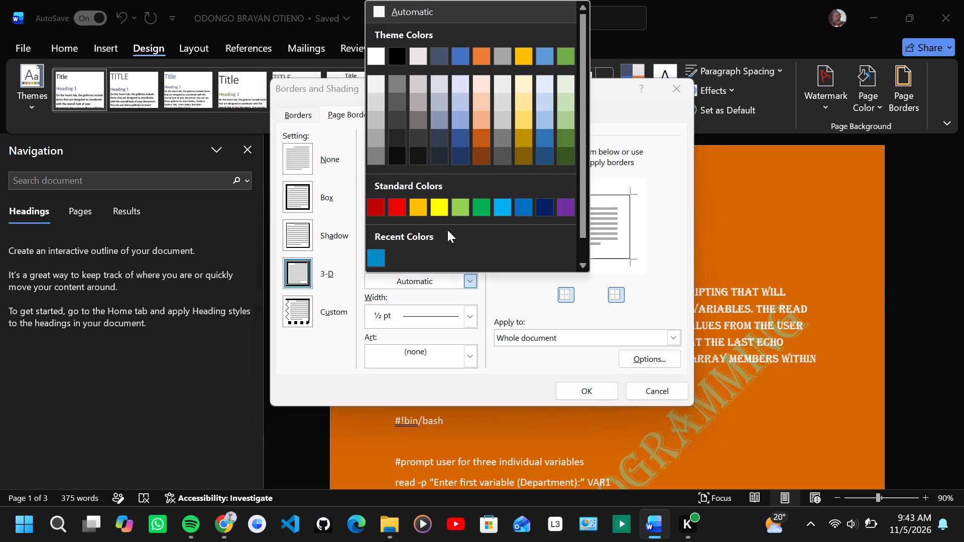
left_click(479, 208)
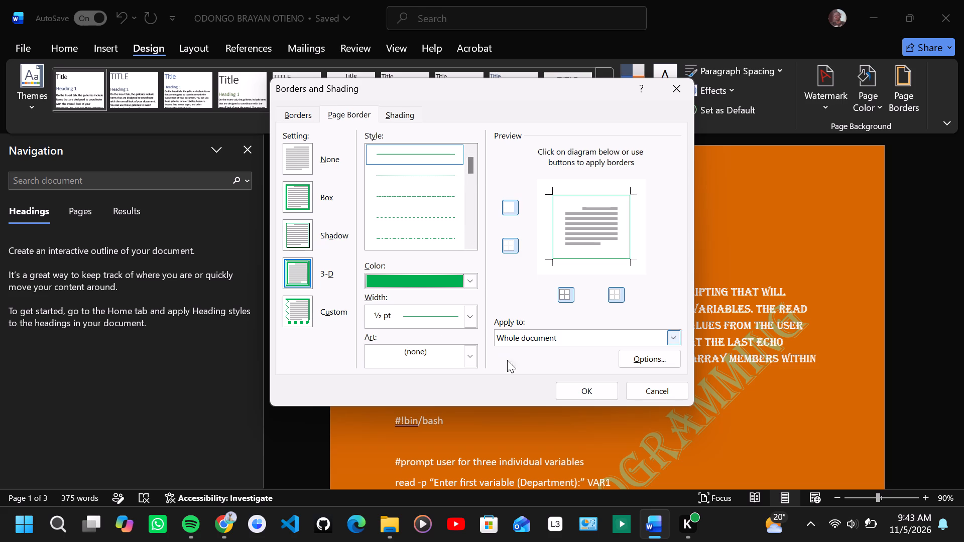
left_click(581, 391)
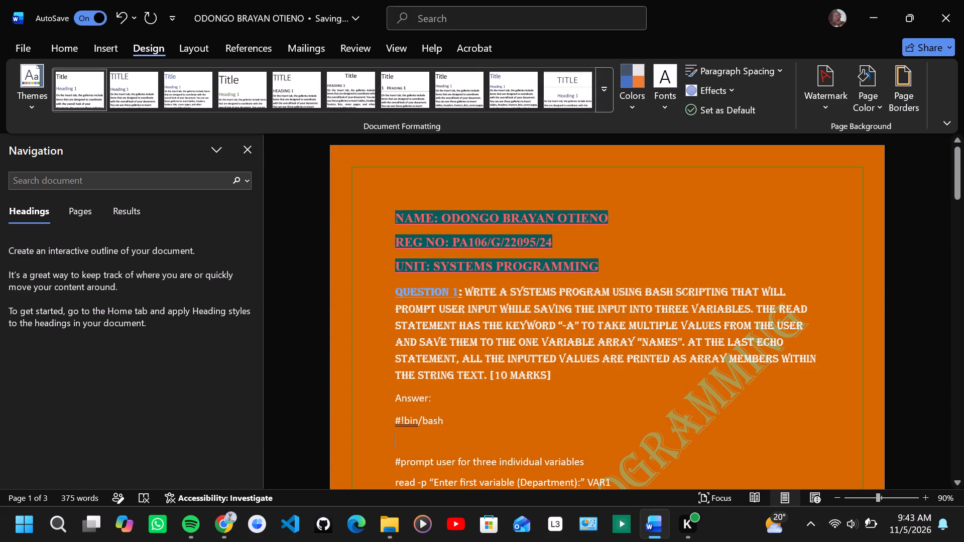
Look over the page border through the document's pages, return to the title block, and save the document.
scroll(713, 366, "down", 5)
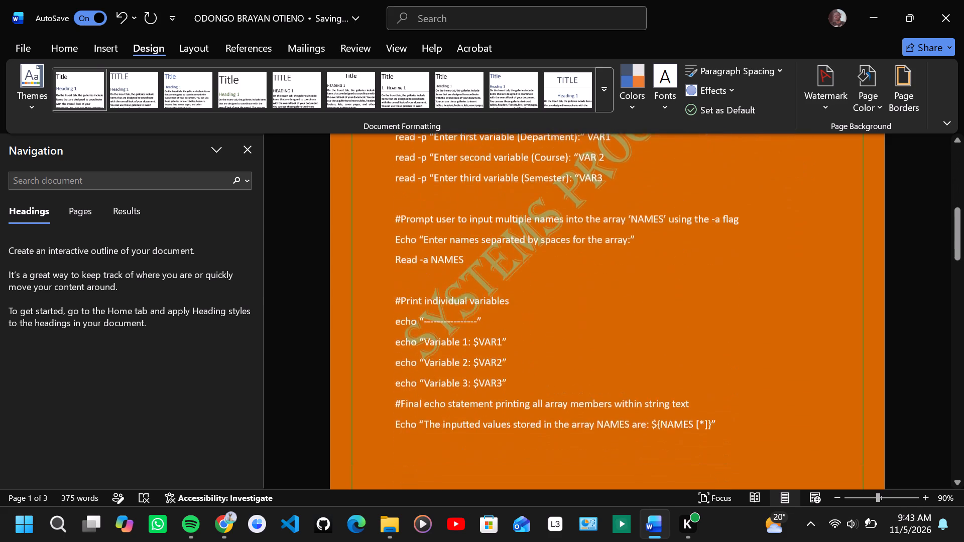
scroll(713, 366, "down", 6)
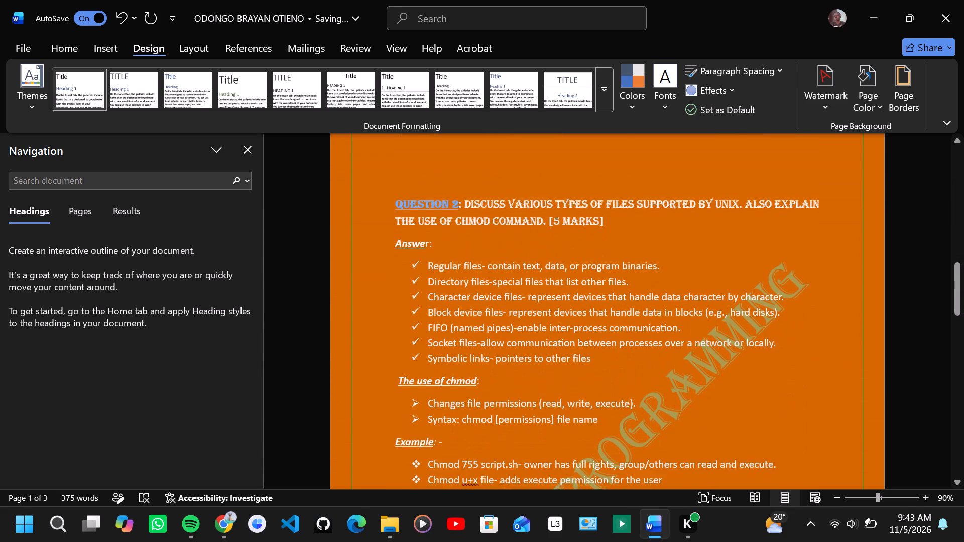
scroll(713, 366, "down", 3)
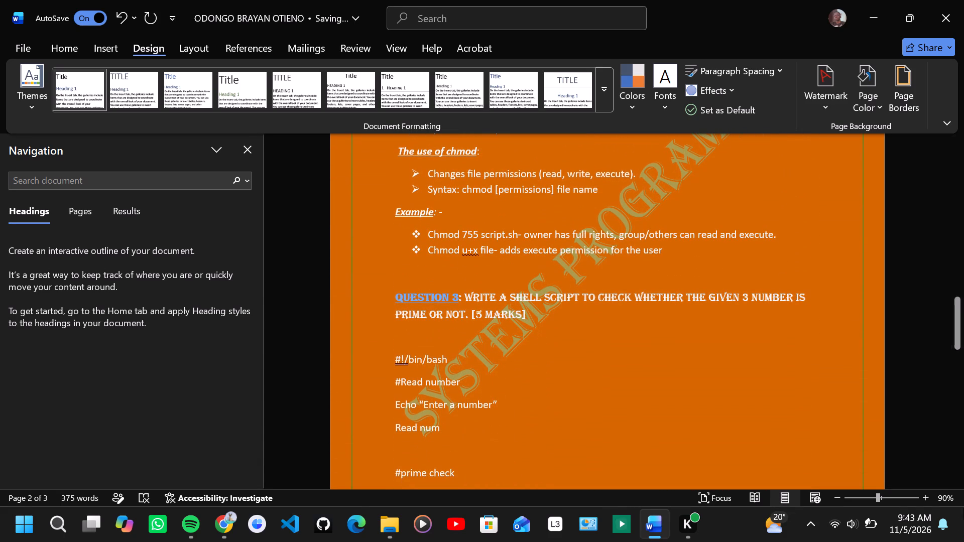
left_click(872, 520)
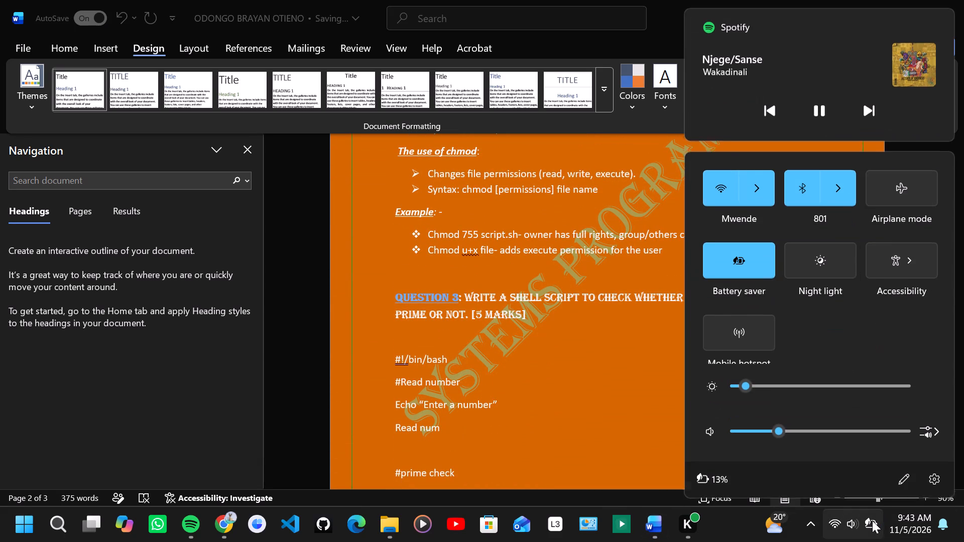
left_click(872, 520)
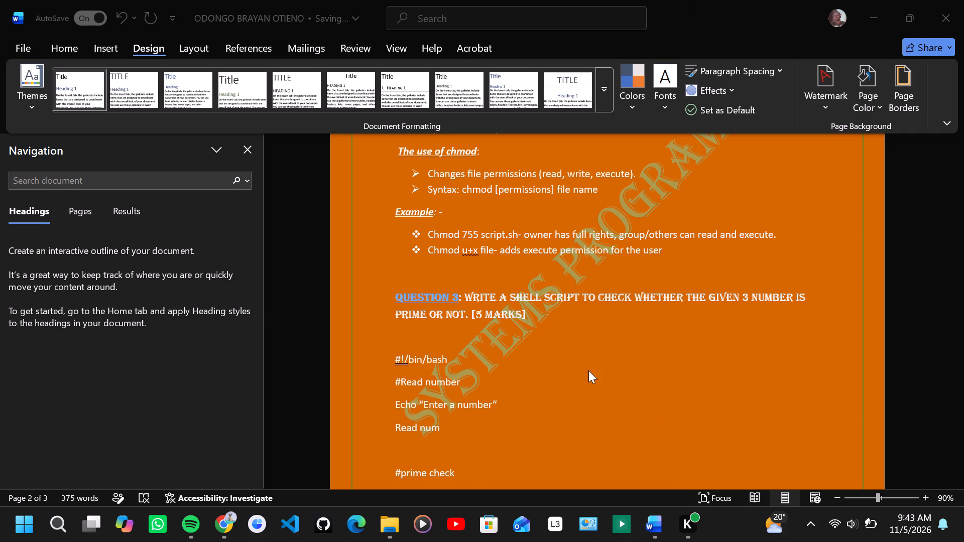
scroll(588, 370, "up", 19)
scroll(588, 370, "up", 4)
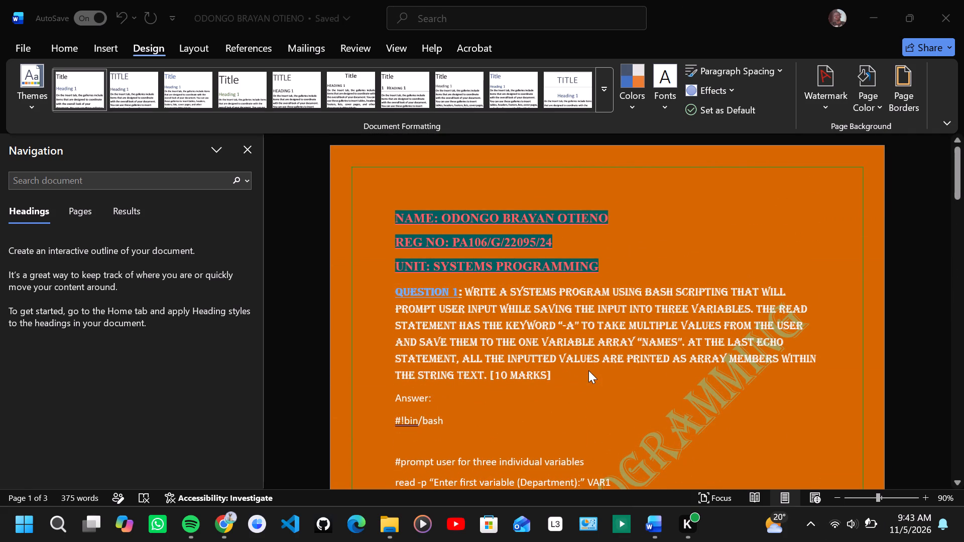
key("ctrl+s")
Examine the border, watermark and page colour on every page using page thumbnails, ending at the title block.
scroll(588, 370, "down", 2)
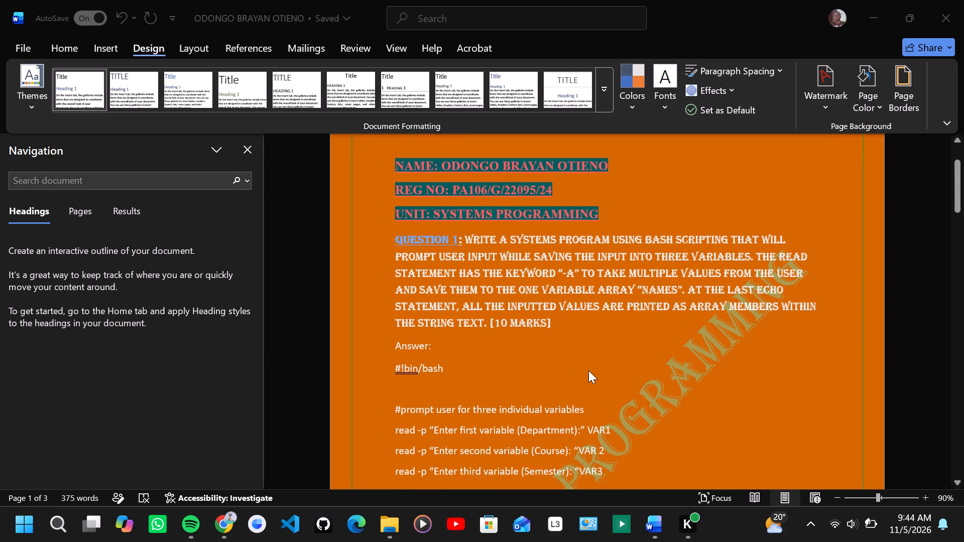
scroll(588, 370, "down", 3)
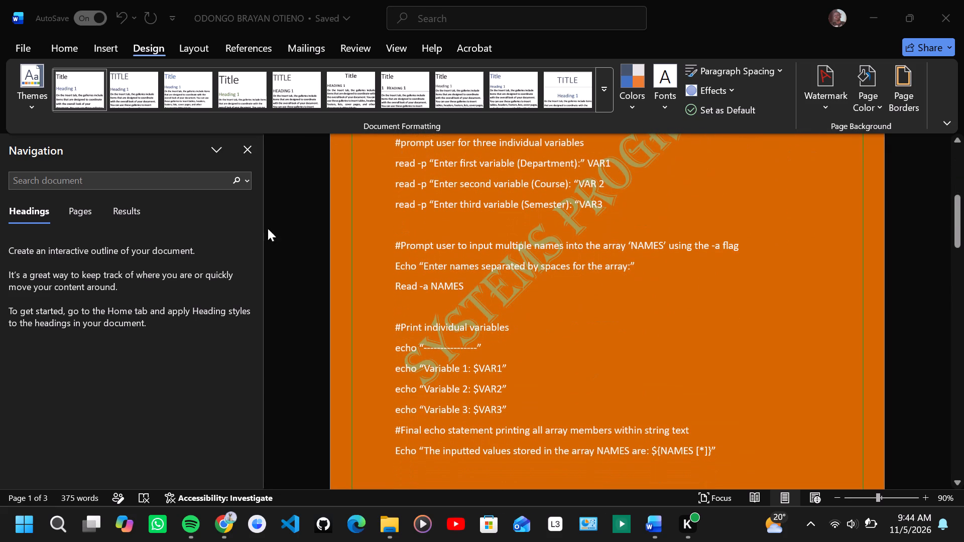
left_click(79, 209)
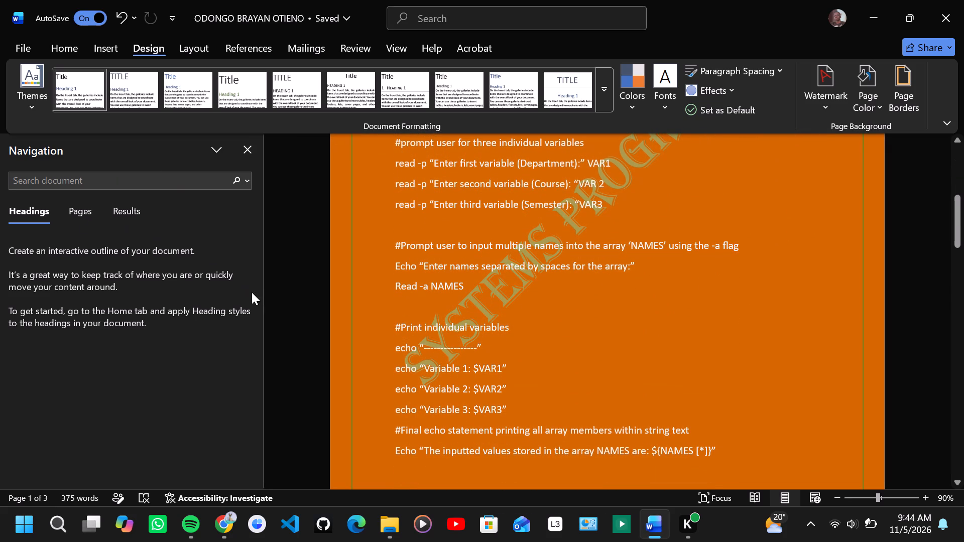
left_click(79, 213)
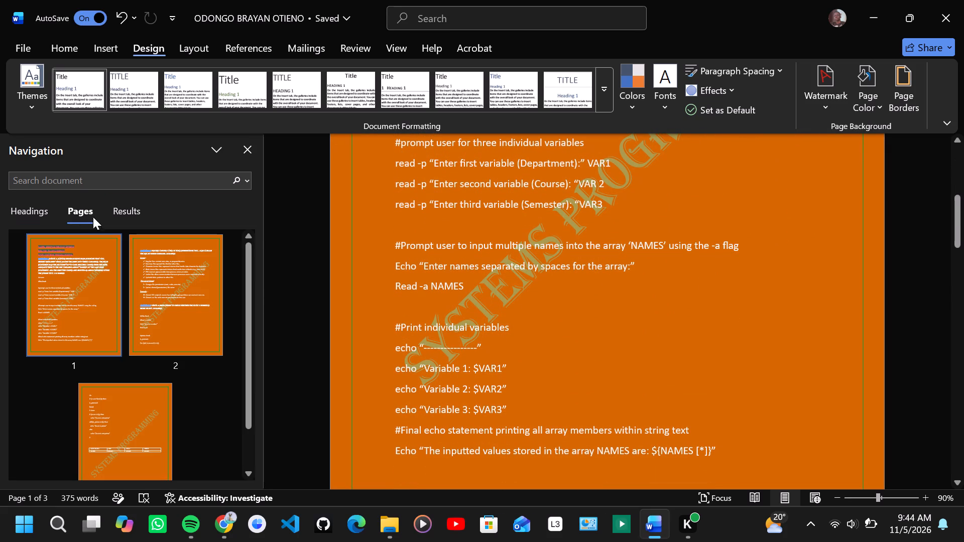
scroll(177, 374, "down", 2)
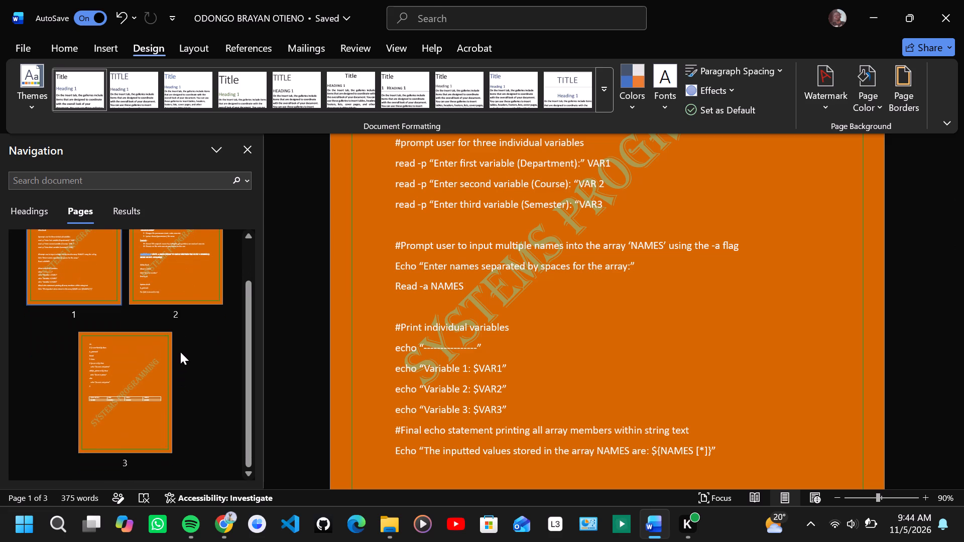
scroll(180, 352, "up", 4)
scroll(704, 399, "up", 5)
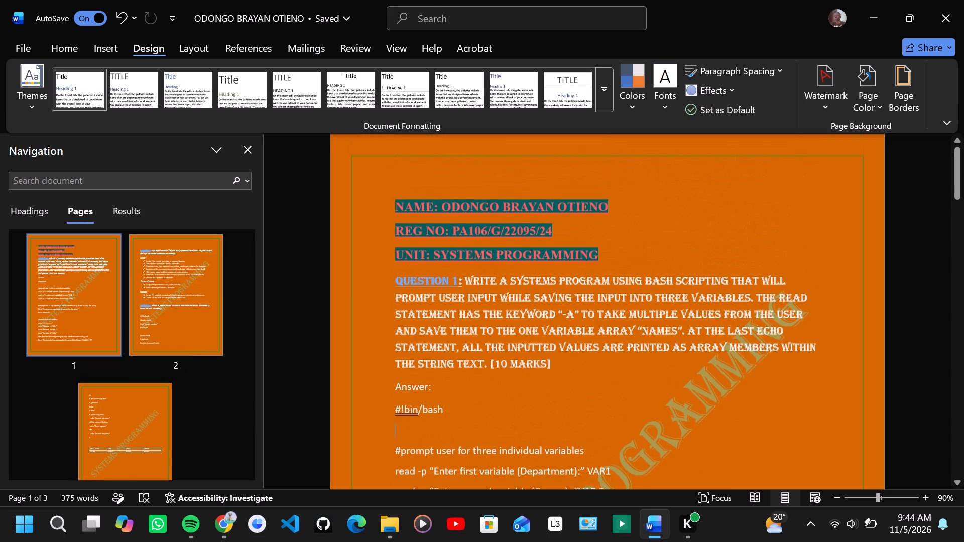
scroll(704, 399, "up", 7)
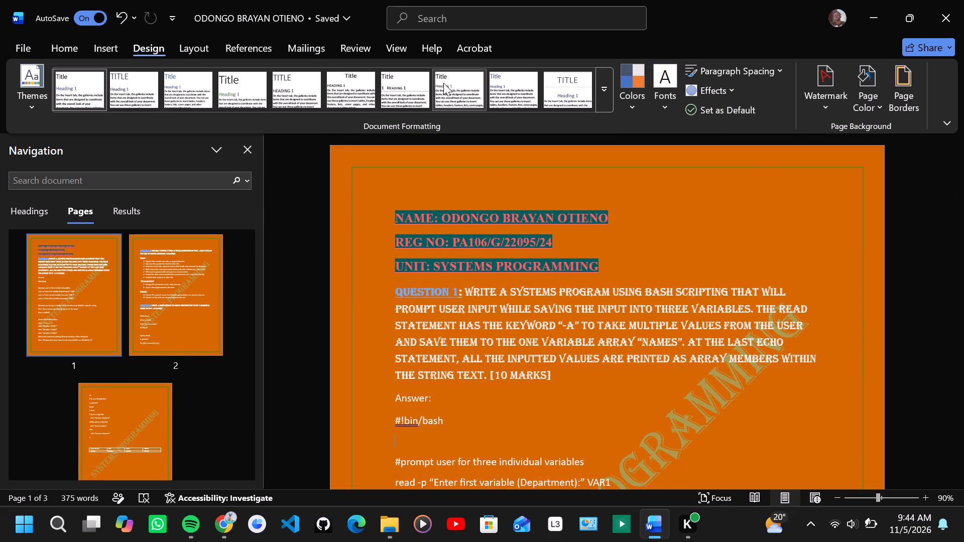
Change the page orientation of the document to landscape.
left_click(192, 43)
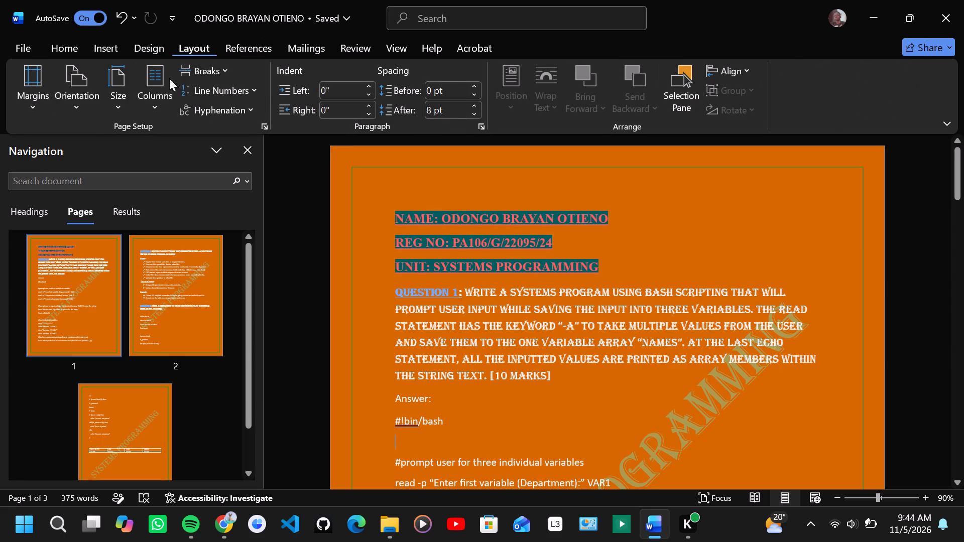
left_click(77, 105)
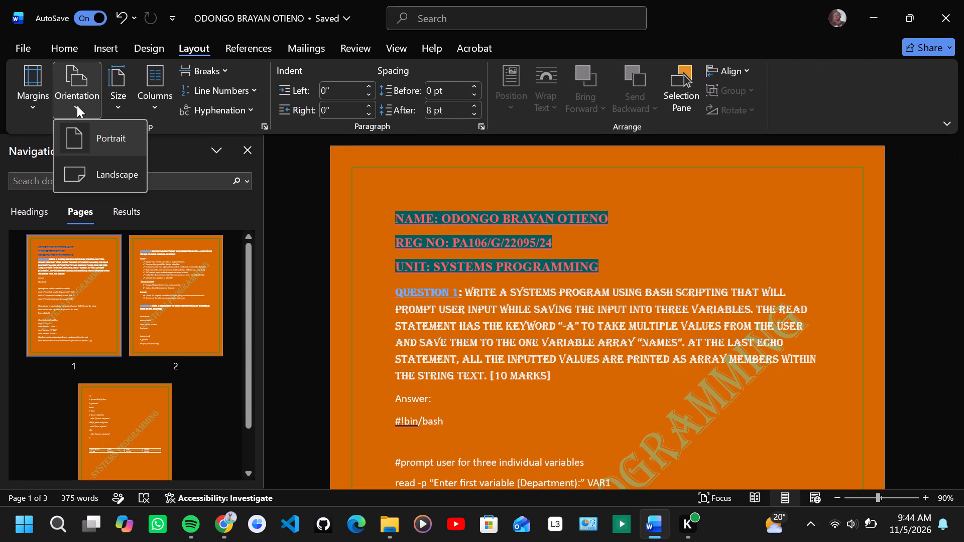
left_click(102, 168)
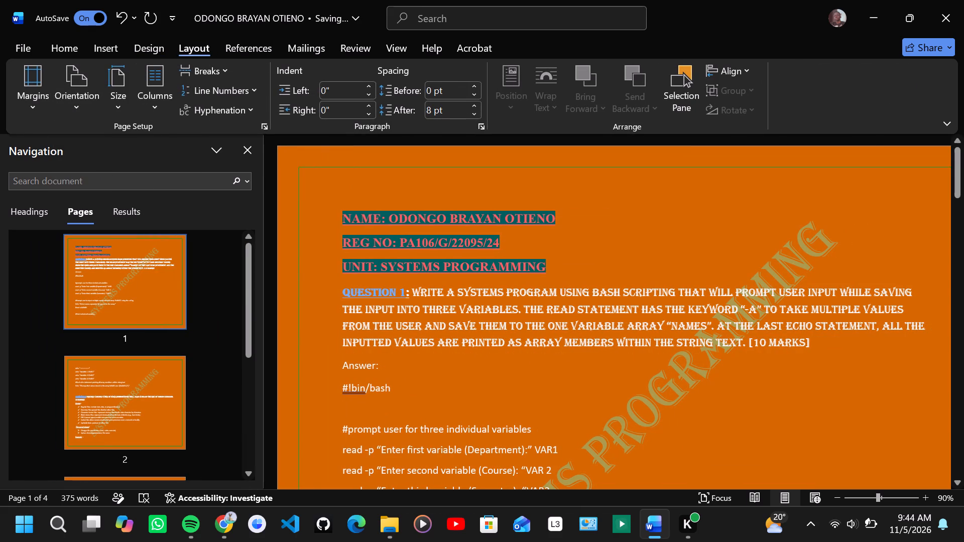
Examine the print preview of the landscape layout and return to the document.
key("ctrl+p")
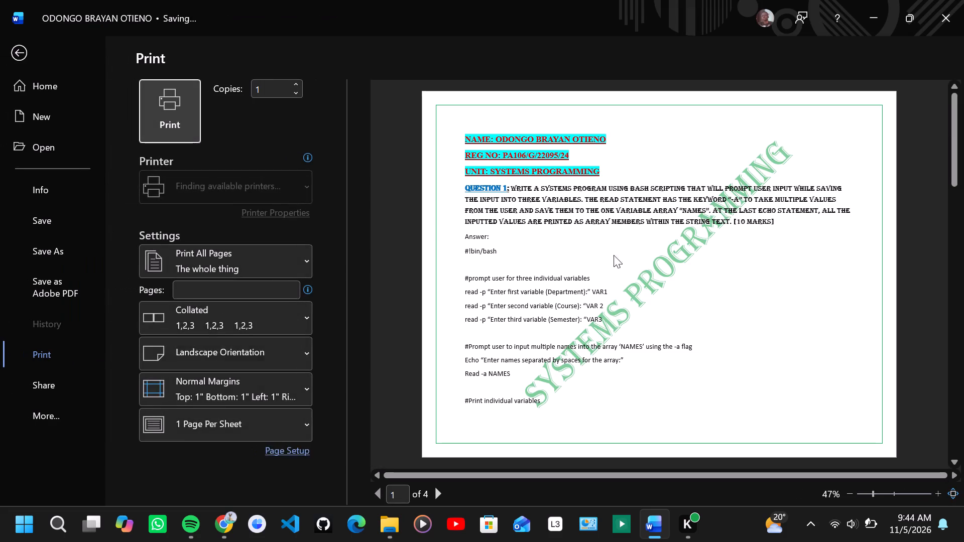
scroll(674, 303, "down", 2)
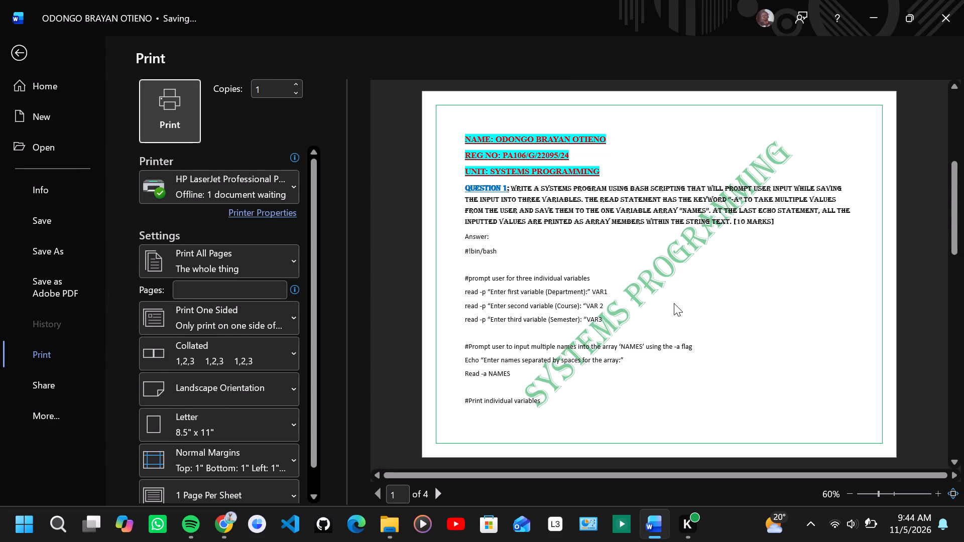
scroll(674, 303, "down", 4)
scroll(674, 303, "up", 5)
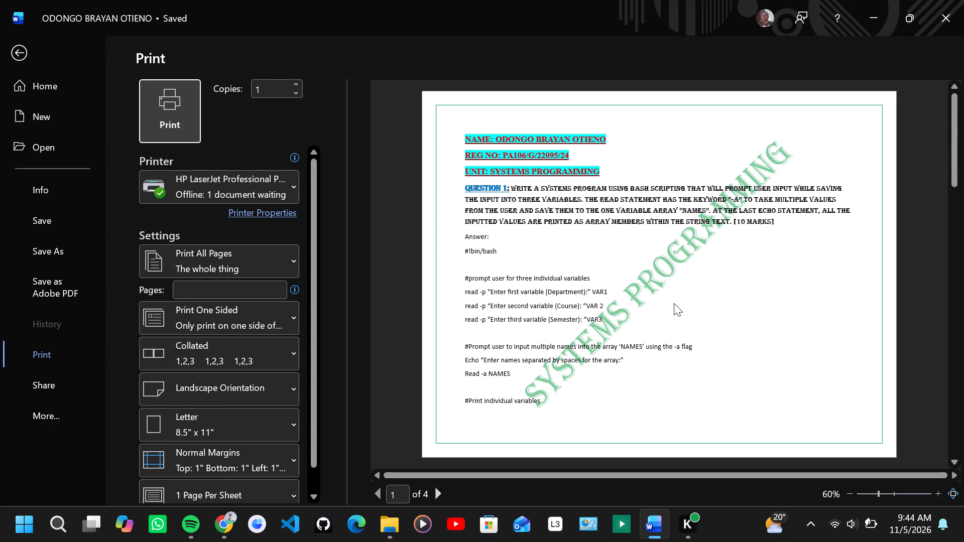
scroll(674, 303, "up", 2)
left_click(18, 52)
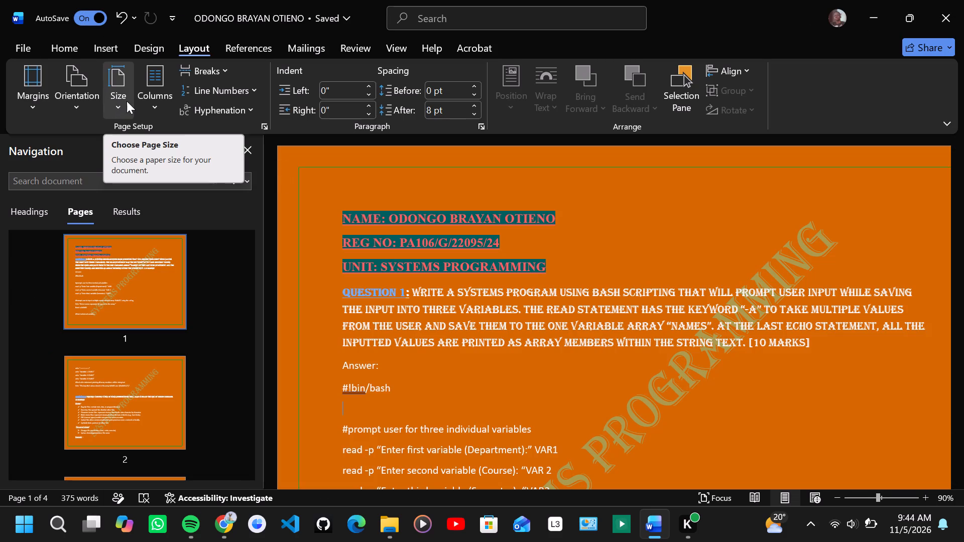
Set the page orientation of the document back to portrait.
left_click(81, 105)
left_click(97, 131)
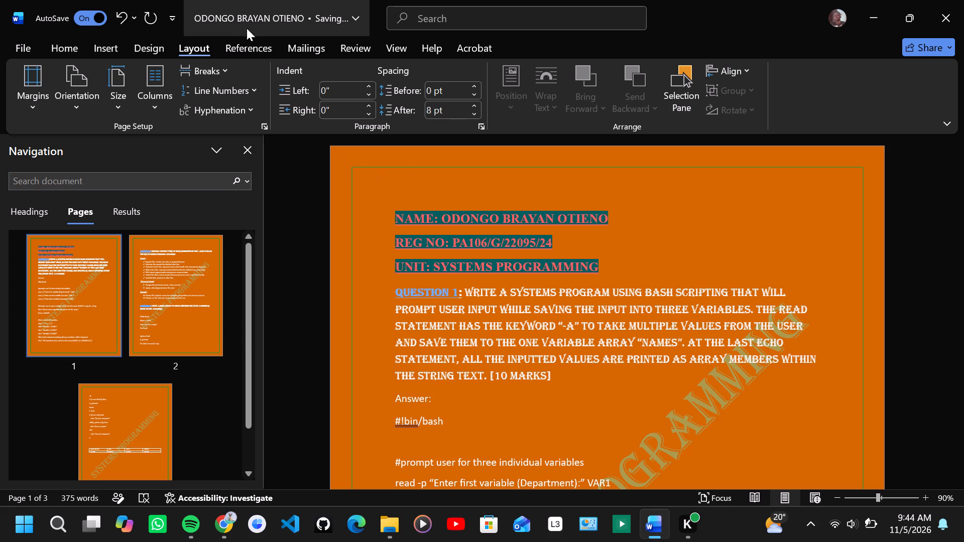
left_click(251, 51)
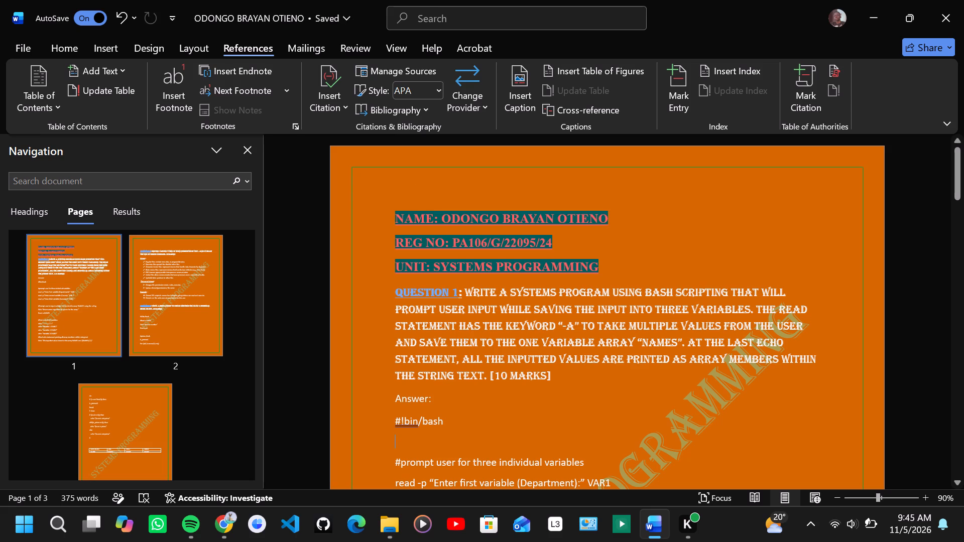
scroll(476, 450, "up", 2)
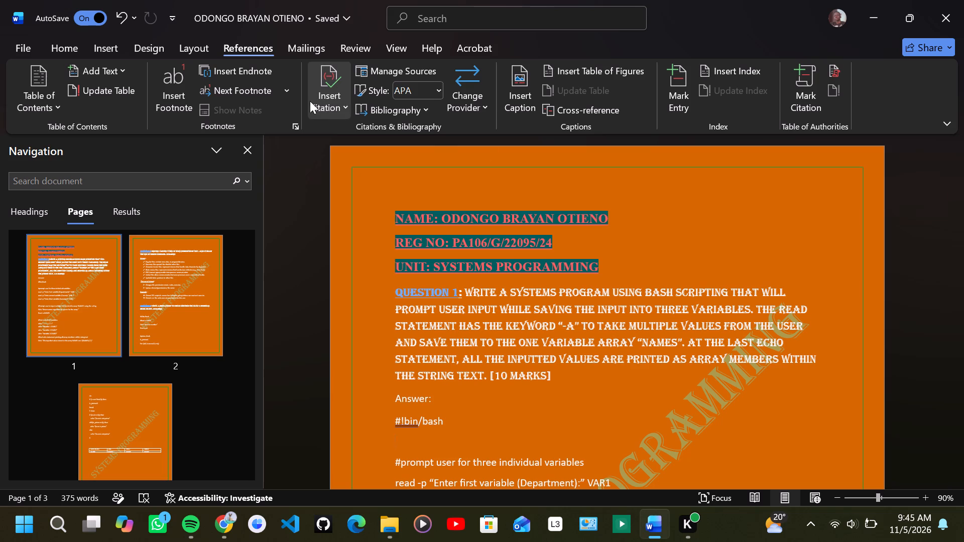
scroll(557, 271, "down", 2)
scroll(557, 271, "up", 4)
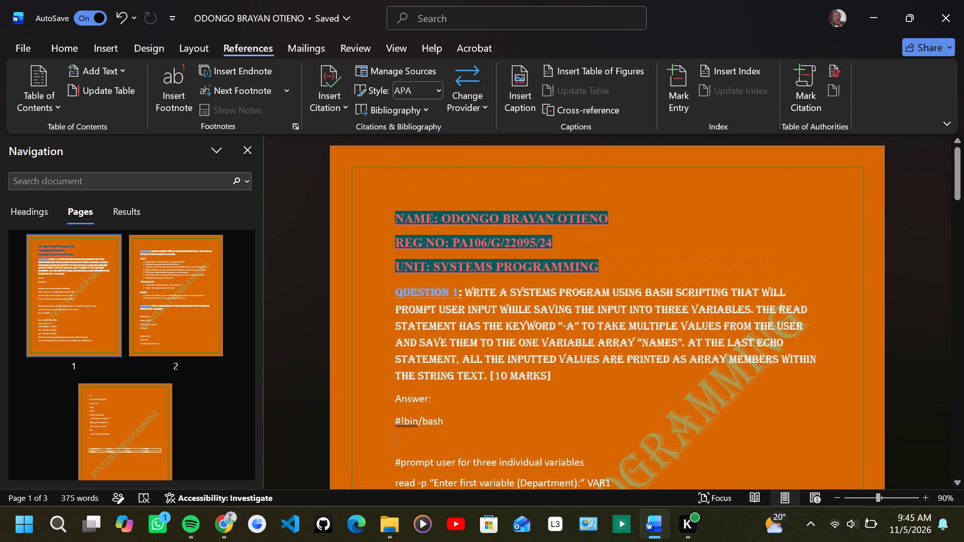
Insert a blank line in the title block below the unit line, above Question 1.
scroll(557, 271, "up", 1)
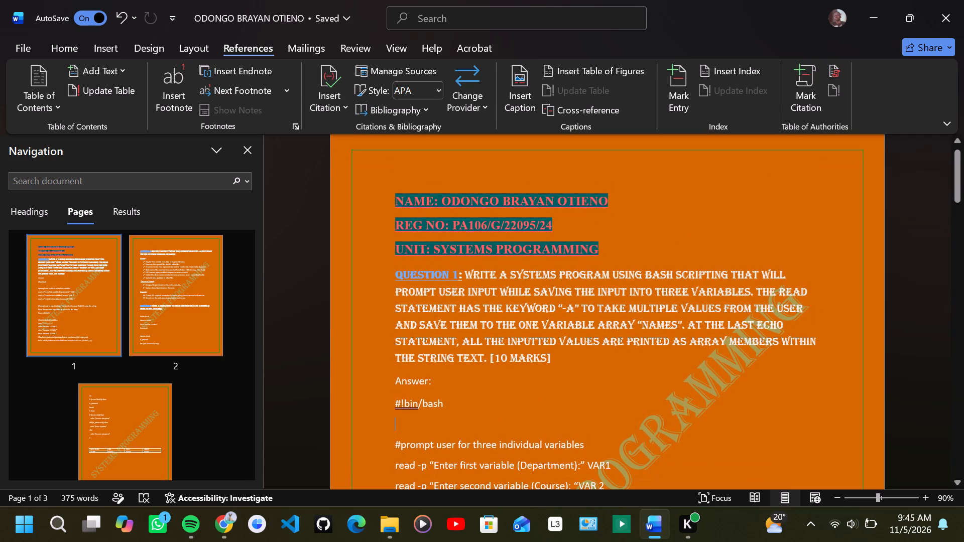
left_click(613, 251)
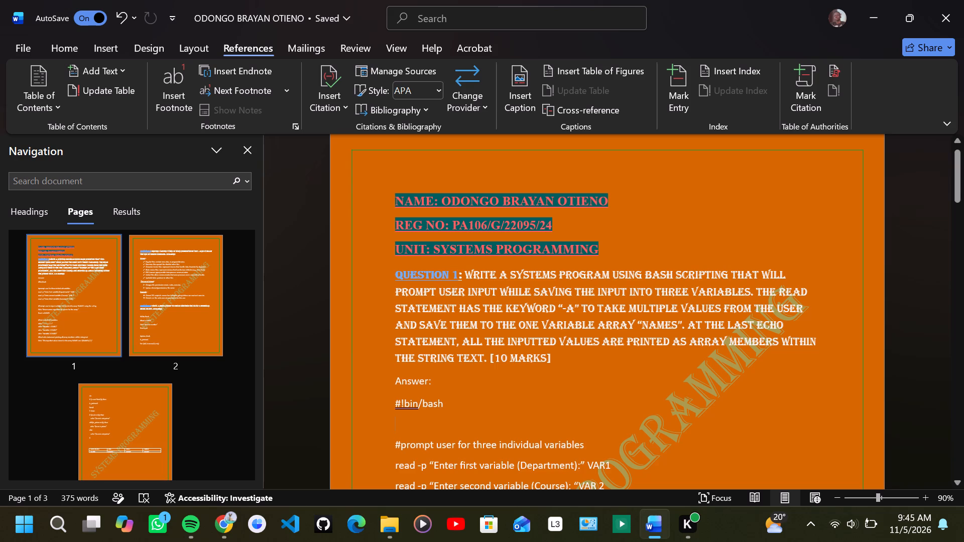
key("Return")
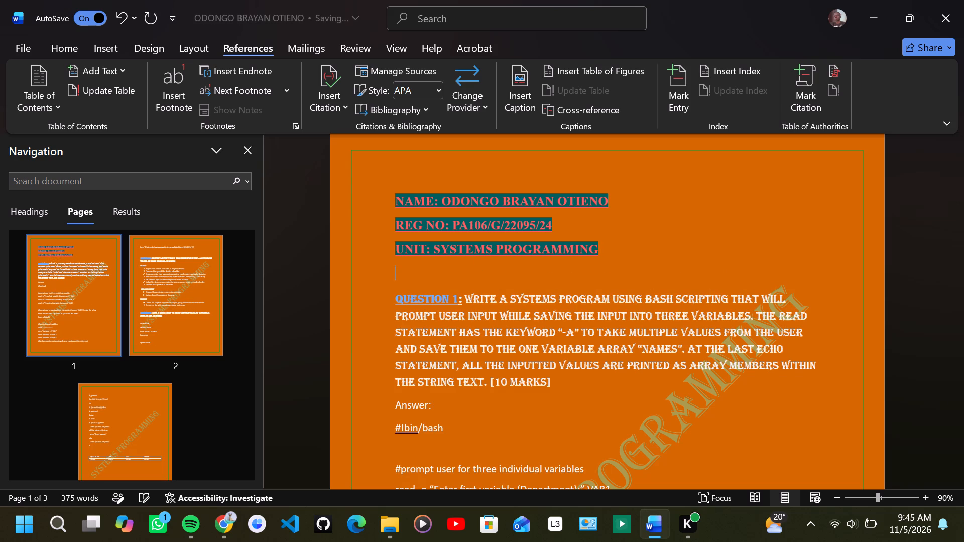
Add the line "COURSE: SOTWARE ENGINEERING" below the unit line in the title block, followed by a blank line.
key("c")
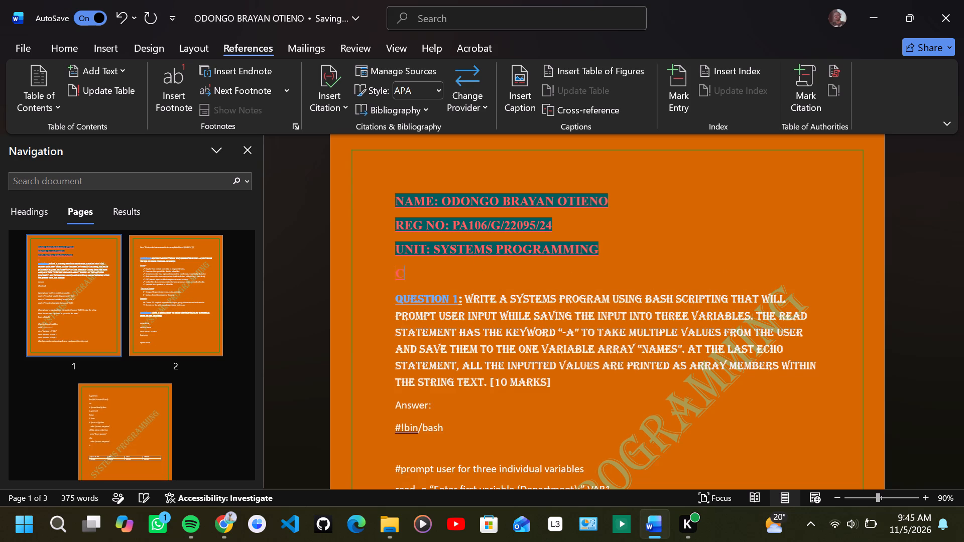
type("OU")
type("RSE")
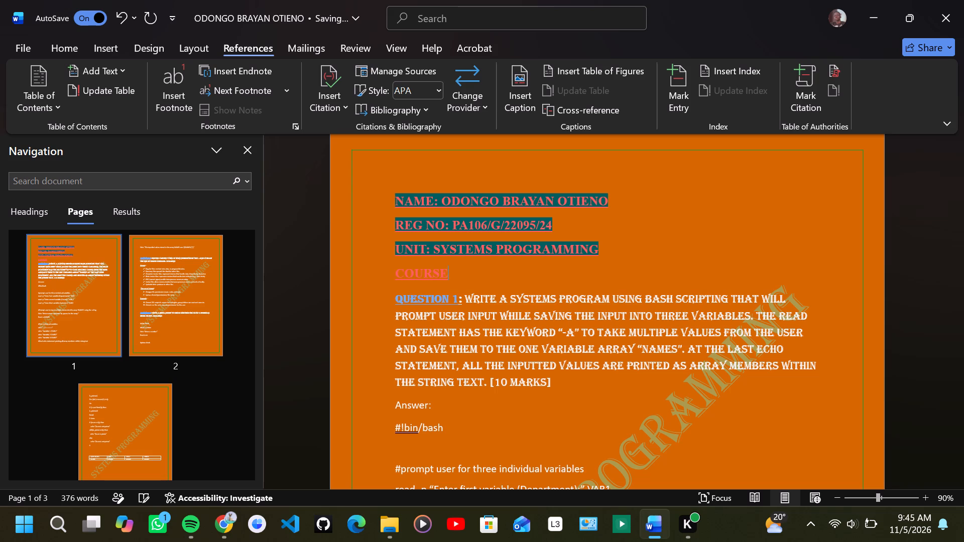
key("shift+colon")
key("space")
type("SOTWARE")
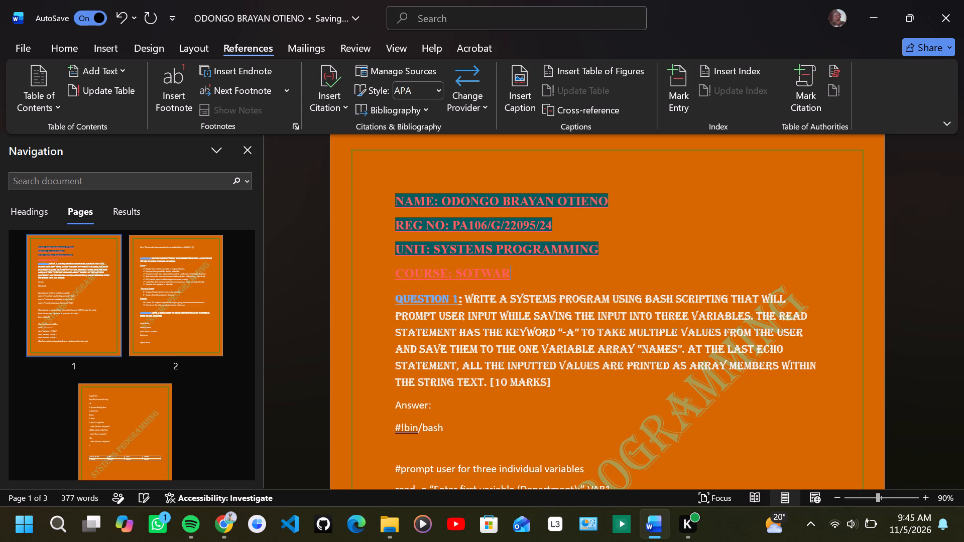
key("space")
type("ENB")
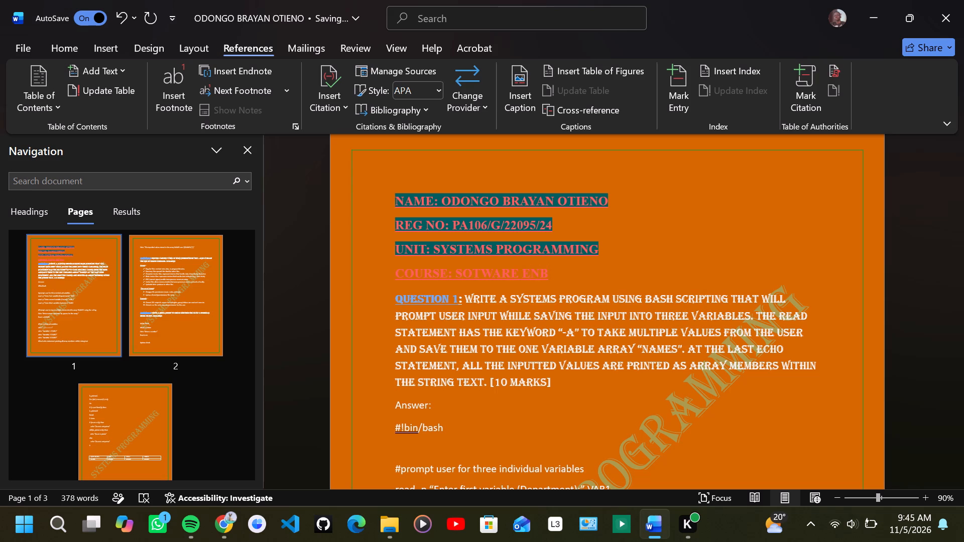
key("BackSpace")
type("GINEERING")
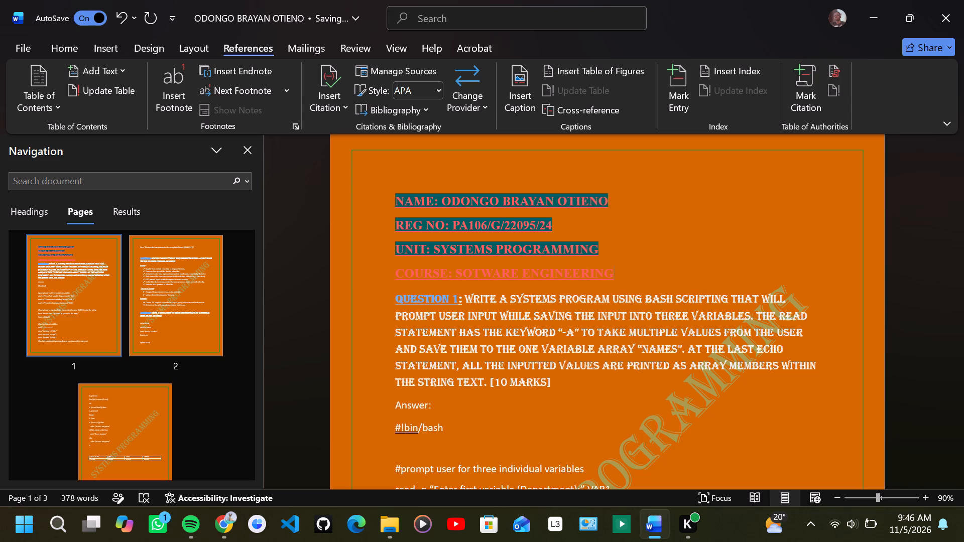
key("Return")
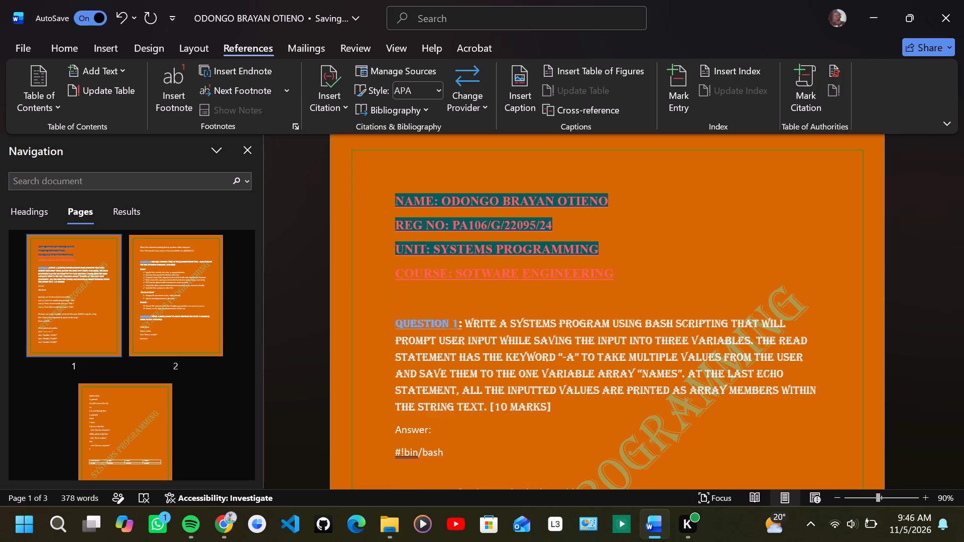
Centre the name, registration number, unit and course lines of the title block.
left_click(397, 193)
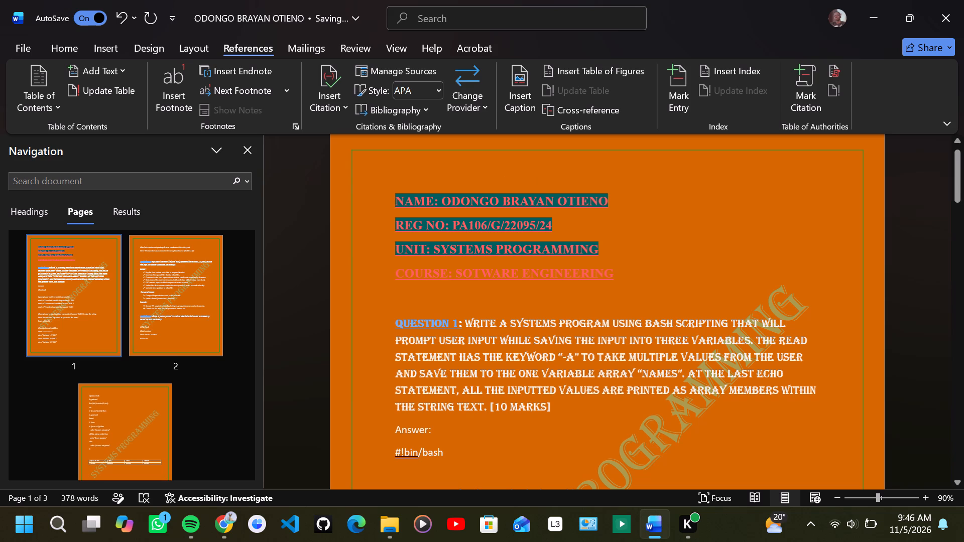
left_click(63, 49)
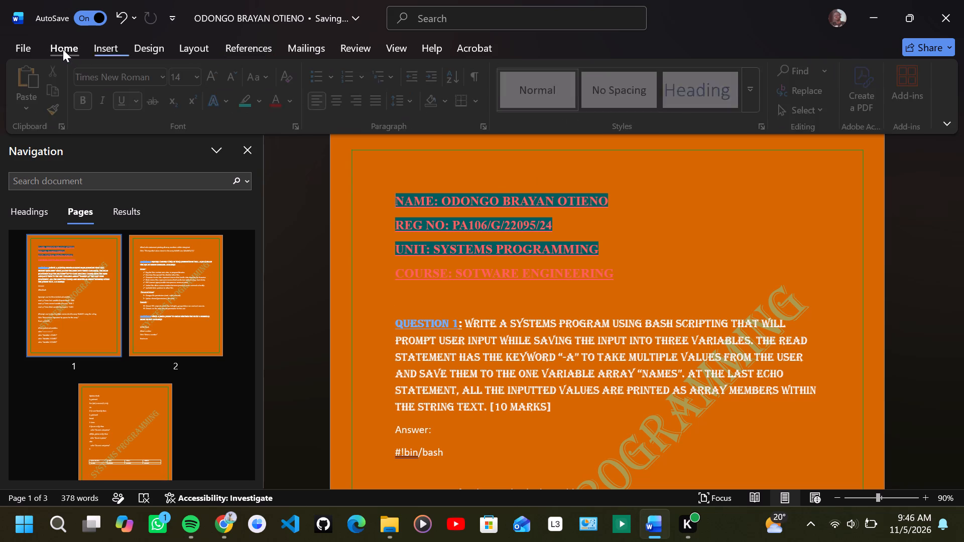
left_click(335, 99)
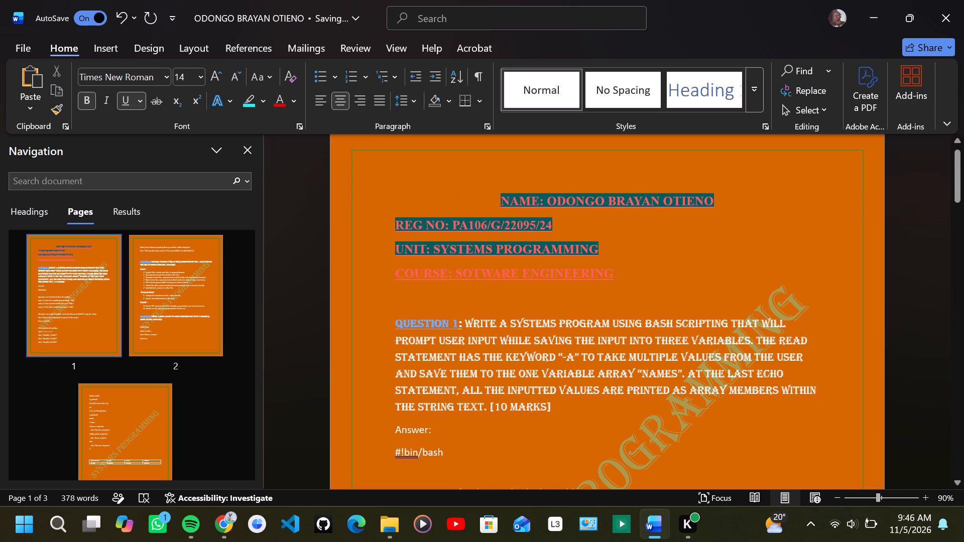
left_click_drag(387, 189, 581, 297)
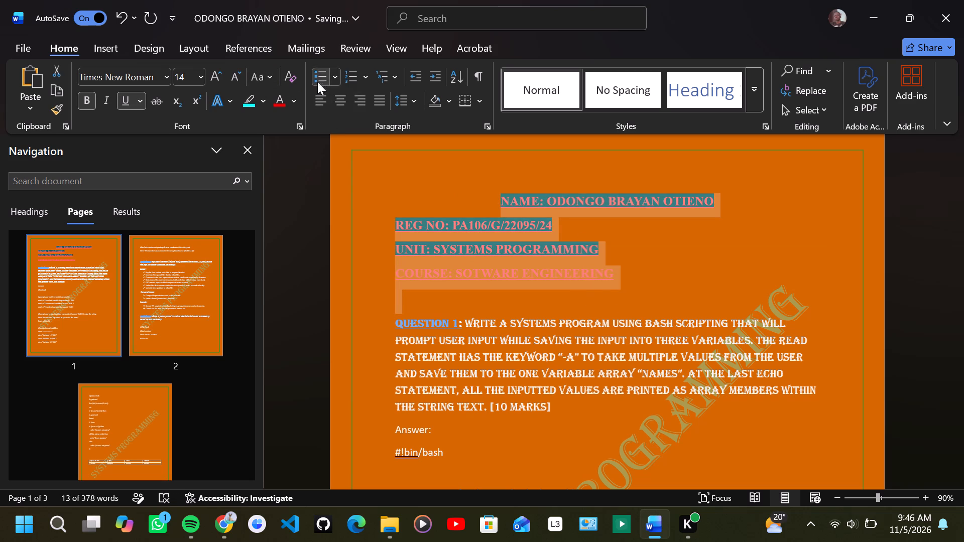
left_click(342, 97)
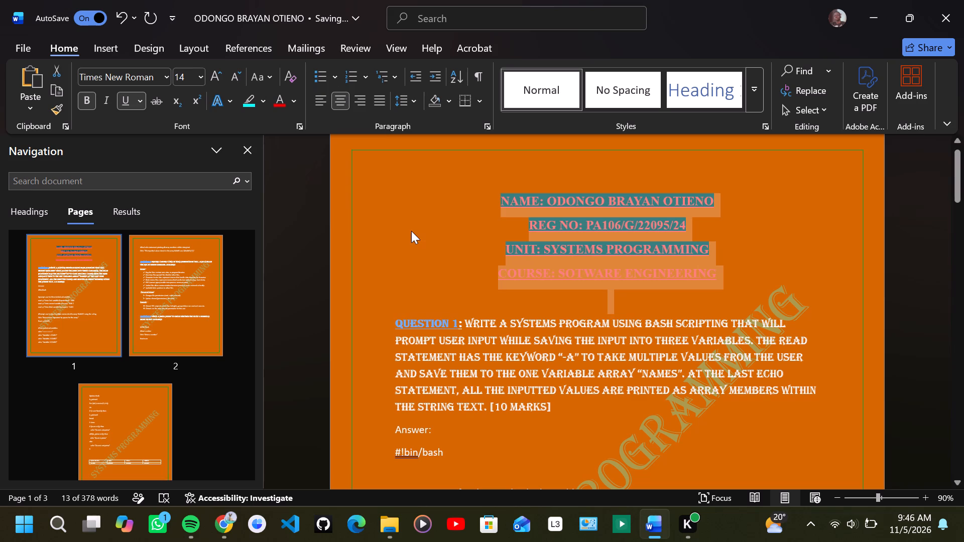
left_click(411, 231)
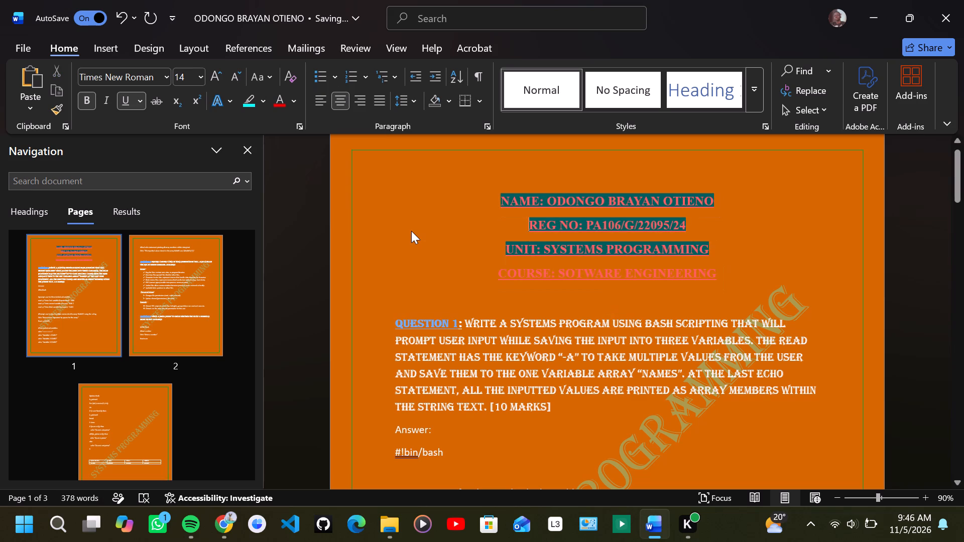
Set the font size of the four title block lines to 18.
left_click_drag(496, 182, 518, 233)
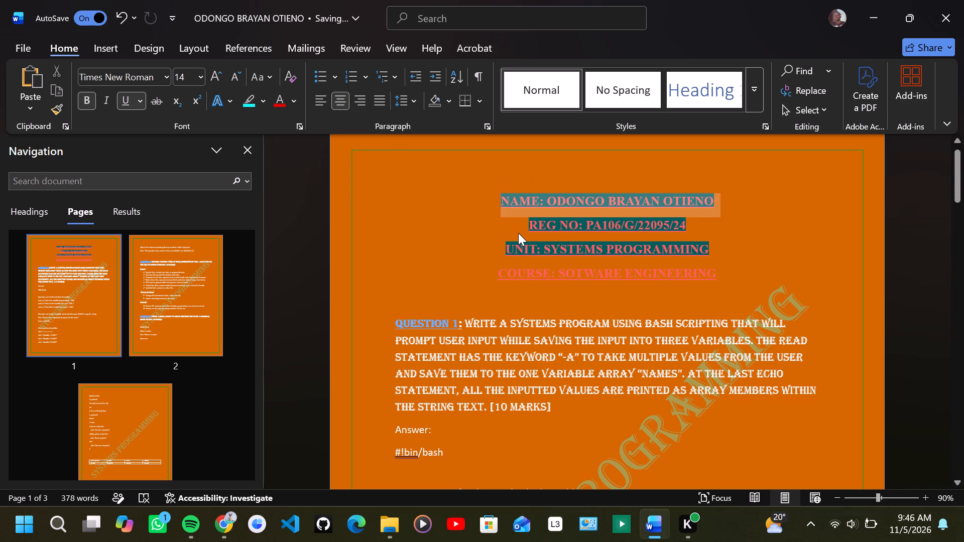
left_click_drag(518, 233, 700, 280)
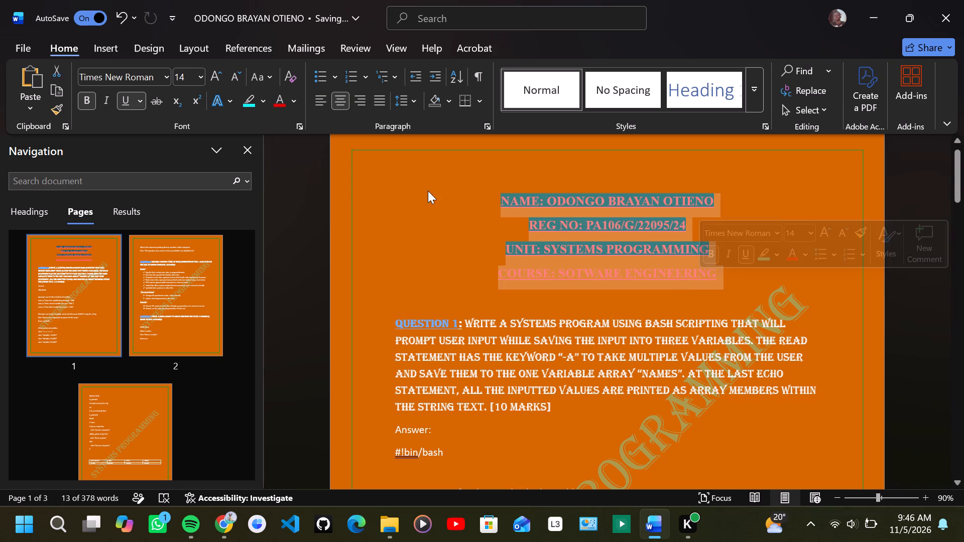
left_click(201, 77)
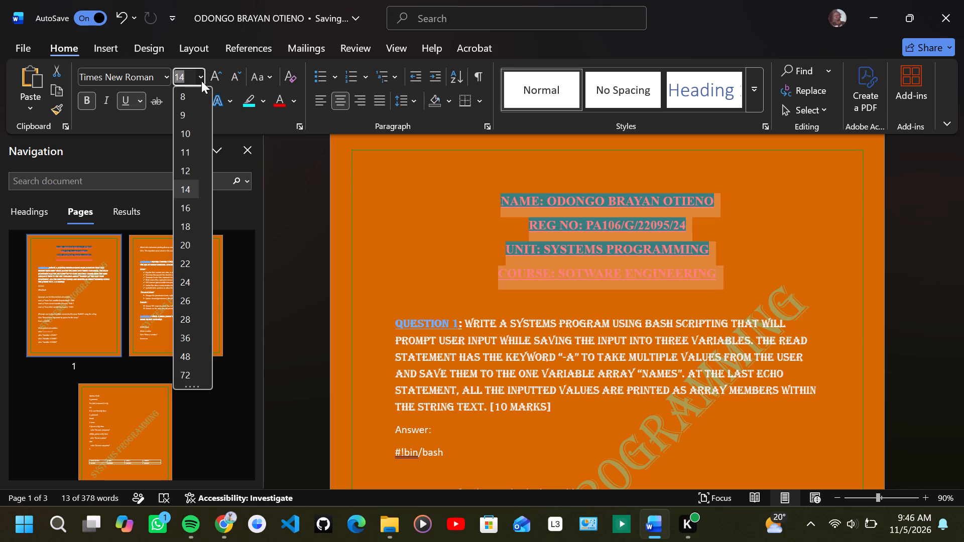
left_click(190, 220)
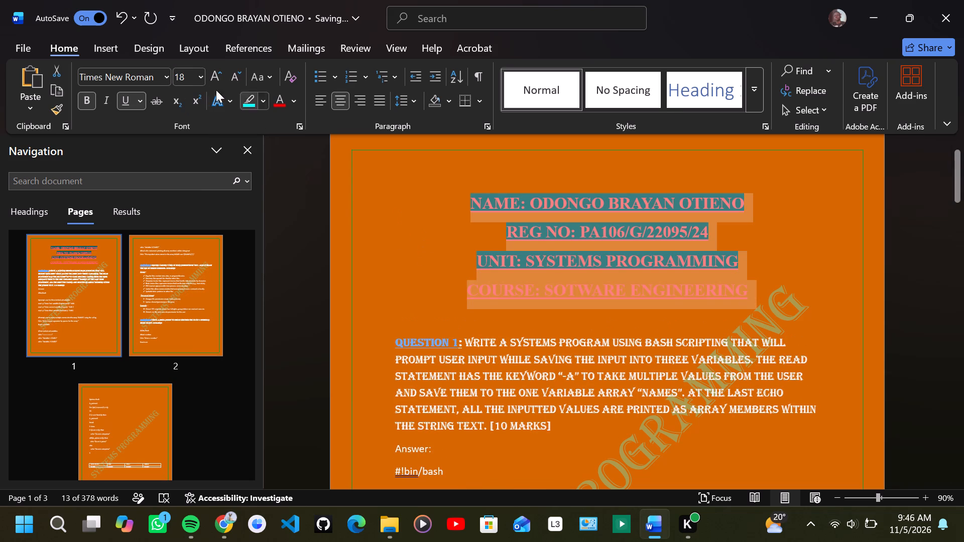
Preview alternative fonts on the four title block lines and keep Times New Roman.
left_click(165, 76)
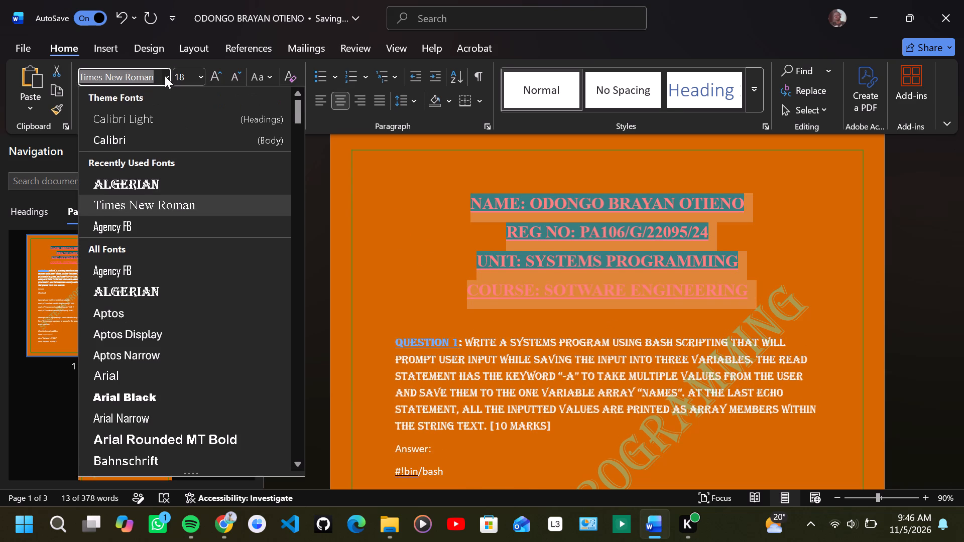
scroll(210, 363, "down", 1)
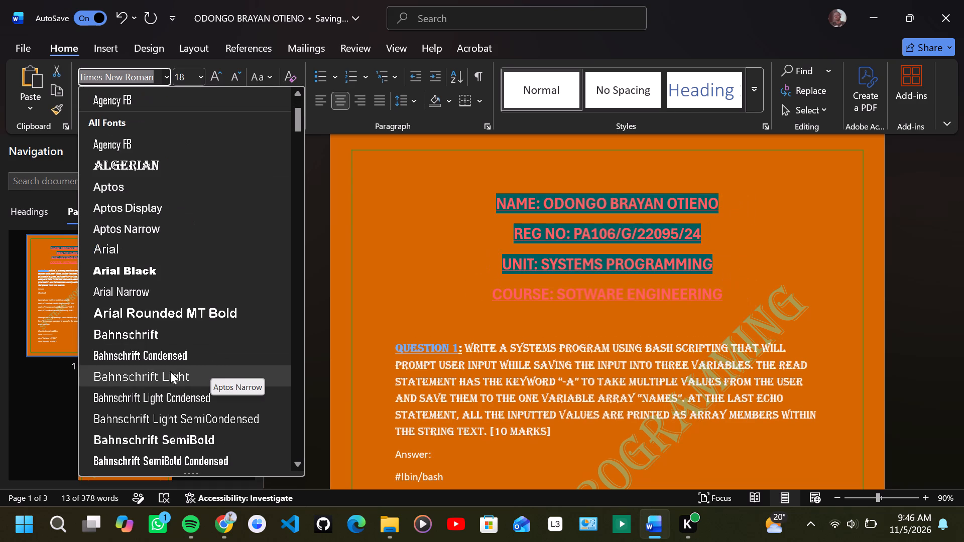
scroll(149, 403, "down", 1)
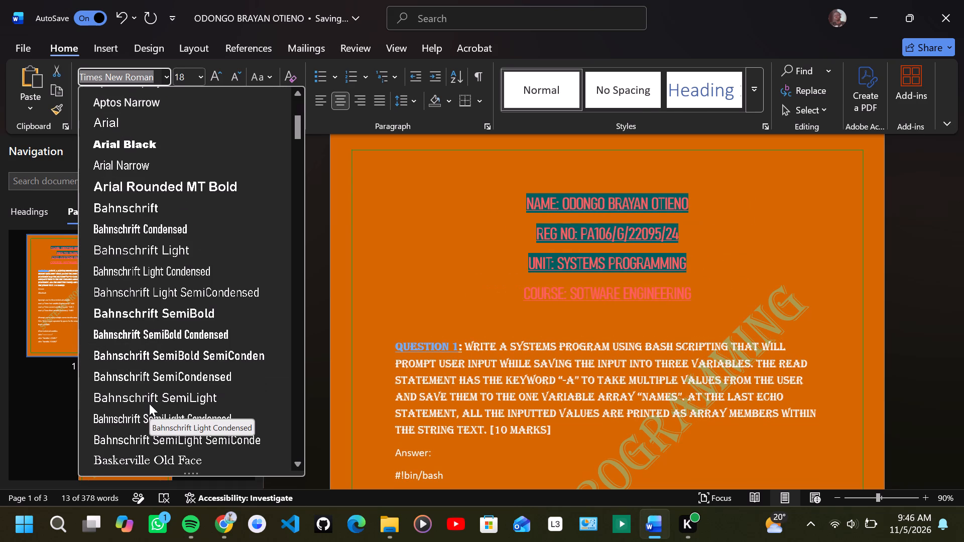
scroll(149, 446, "down", 1)
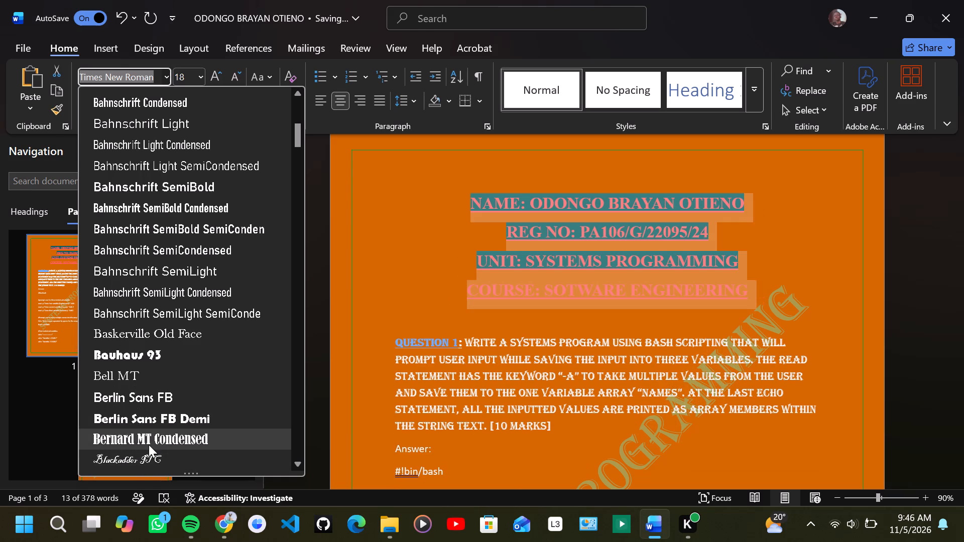
scroll(149, 445, "down", 2)
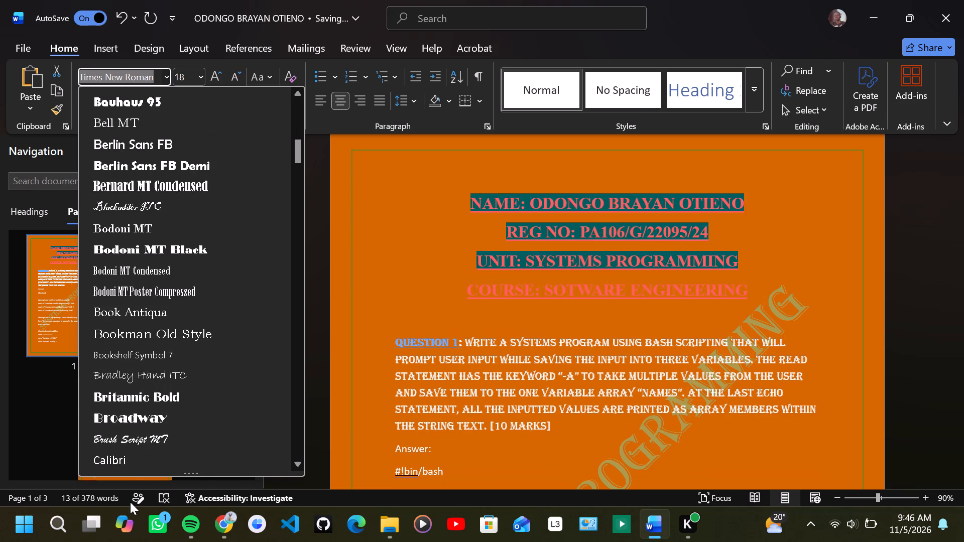
scroll(130, 502, "down", 1)
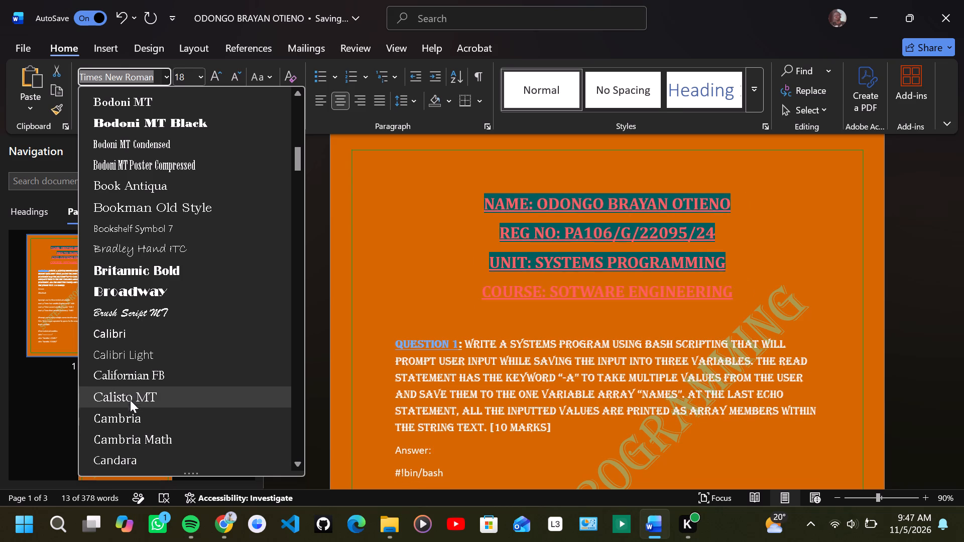
scroll(130, 392, "down", 3)
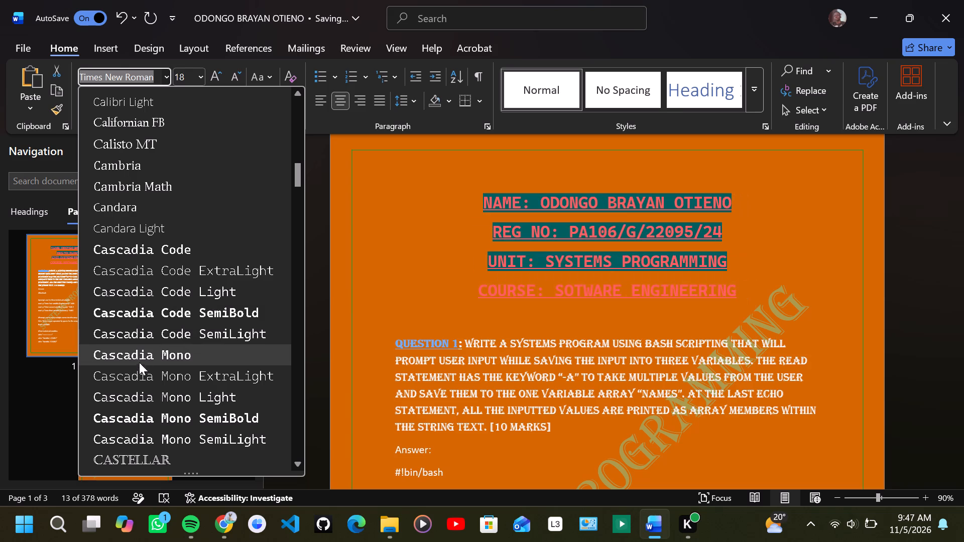
scroll(138, 420, "down", 1)
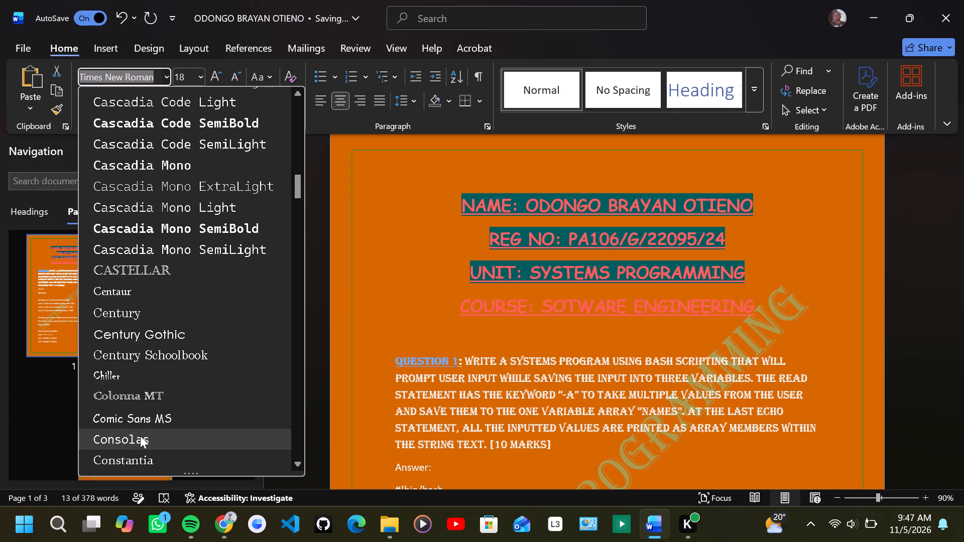
scroll(137, 460, "down", 3)
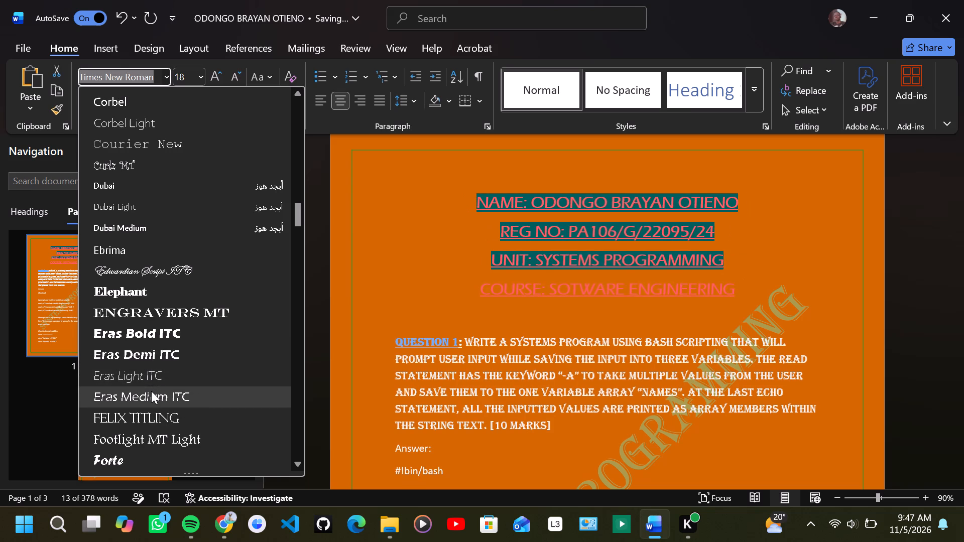
scroll(195, 277, "up", 20)
scroll(195, 277, "up", 3)
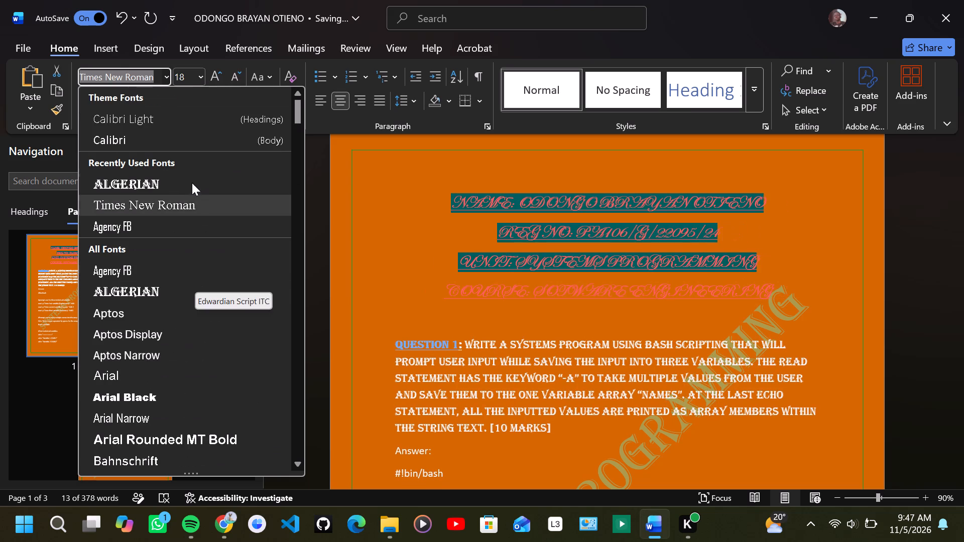
left_click(167, 203)
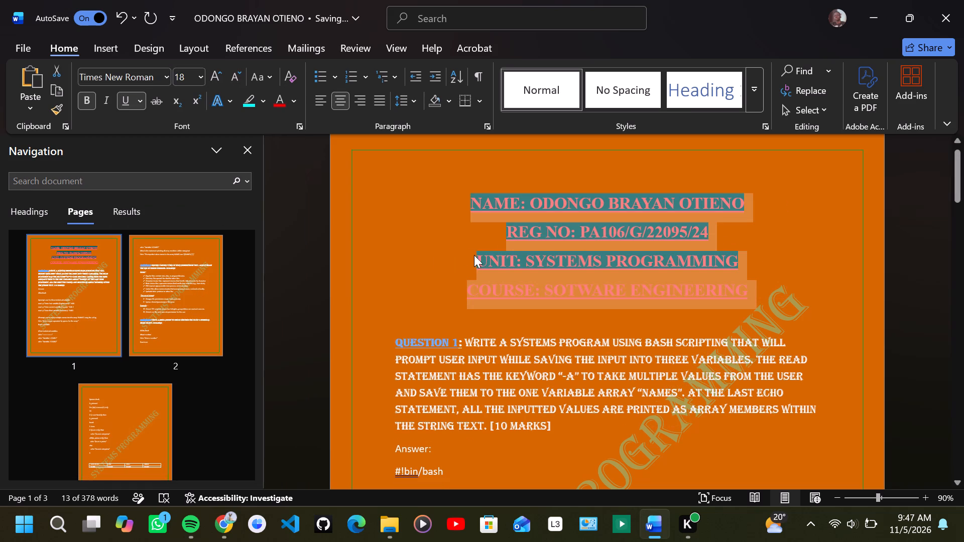
left_click(422, 245)
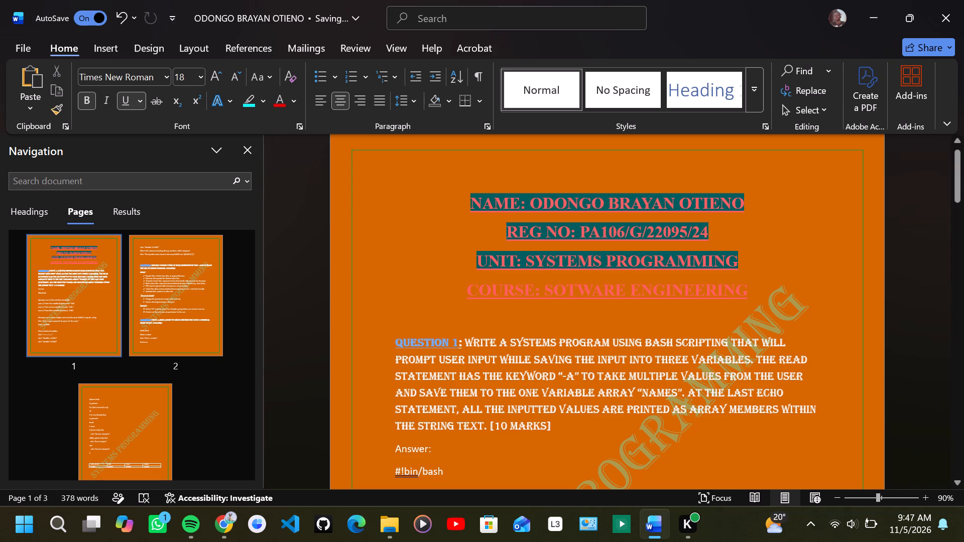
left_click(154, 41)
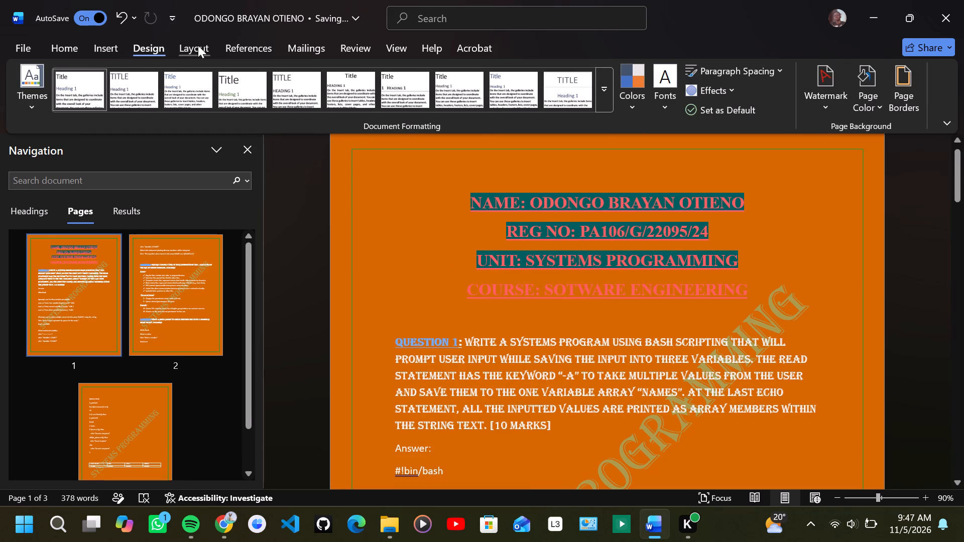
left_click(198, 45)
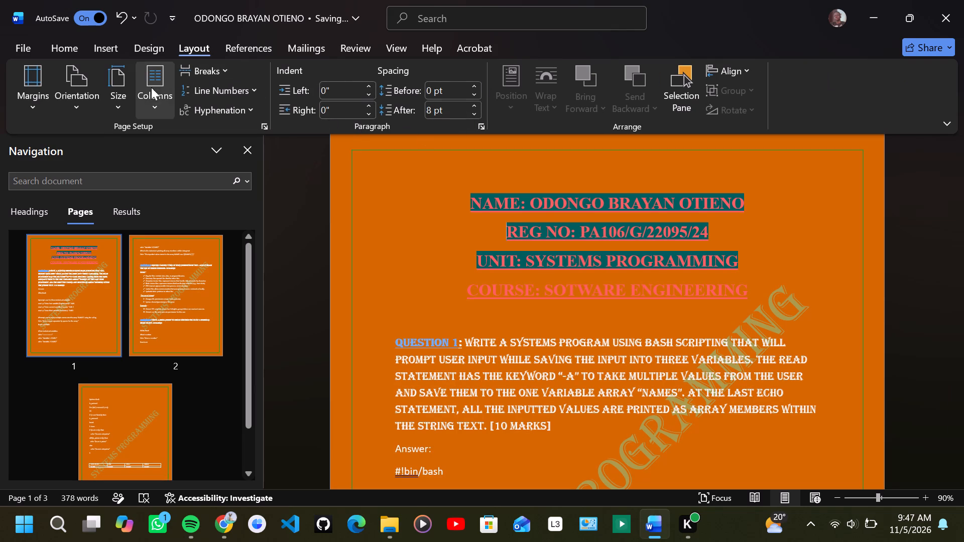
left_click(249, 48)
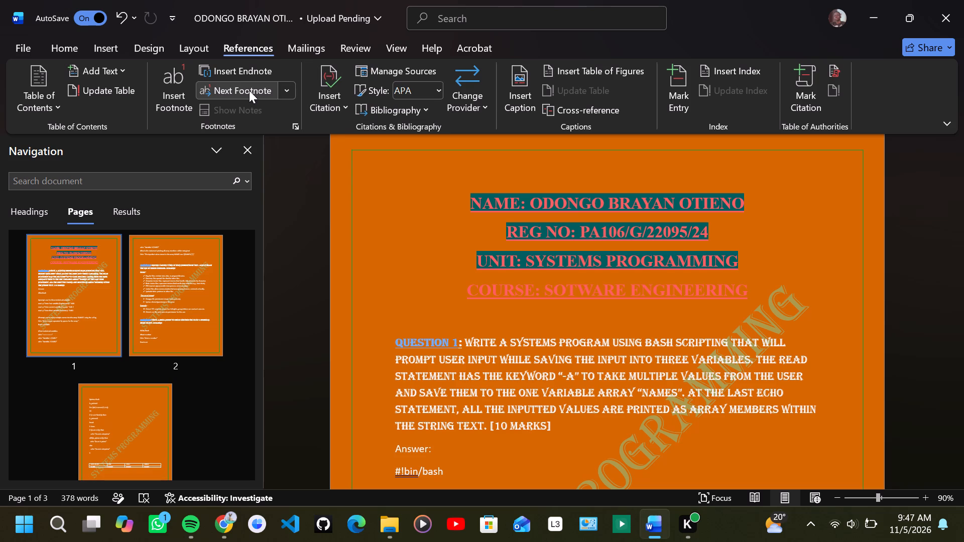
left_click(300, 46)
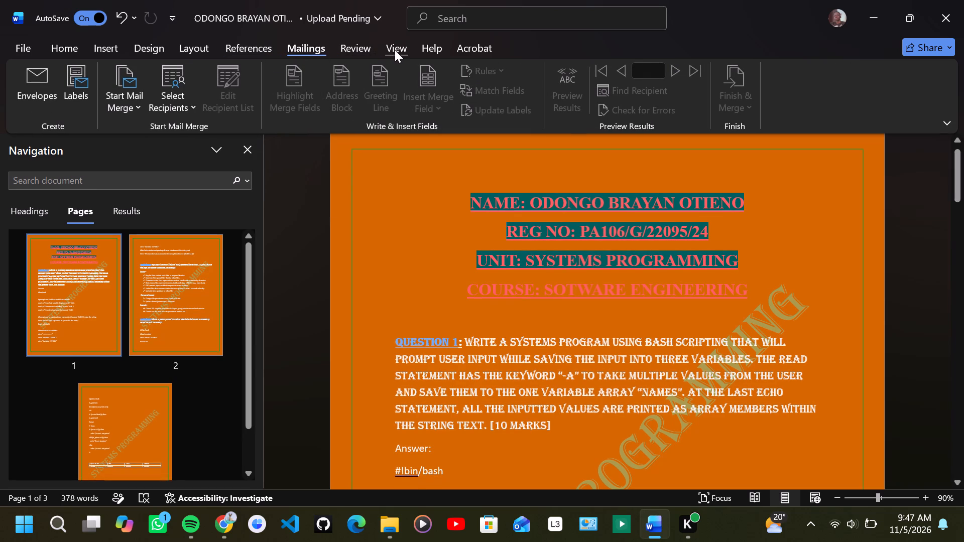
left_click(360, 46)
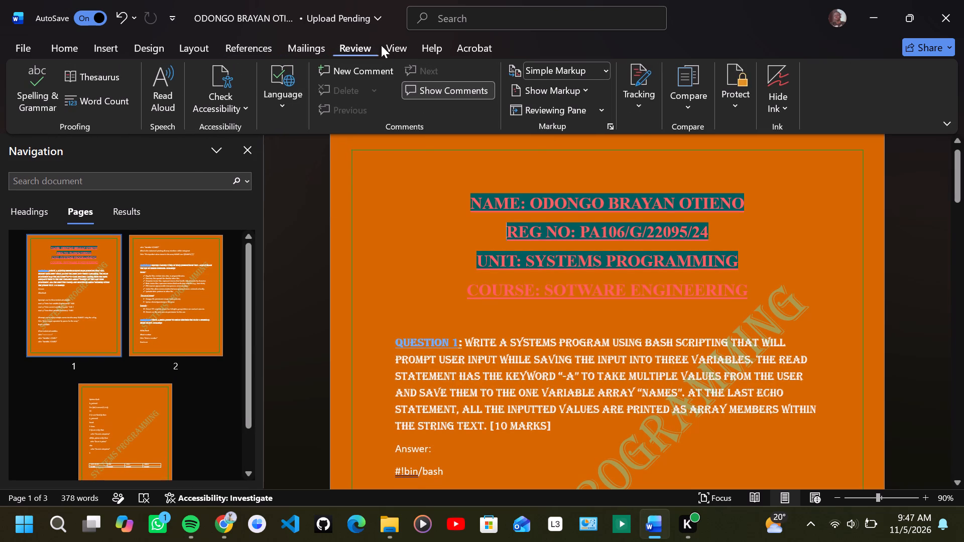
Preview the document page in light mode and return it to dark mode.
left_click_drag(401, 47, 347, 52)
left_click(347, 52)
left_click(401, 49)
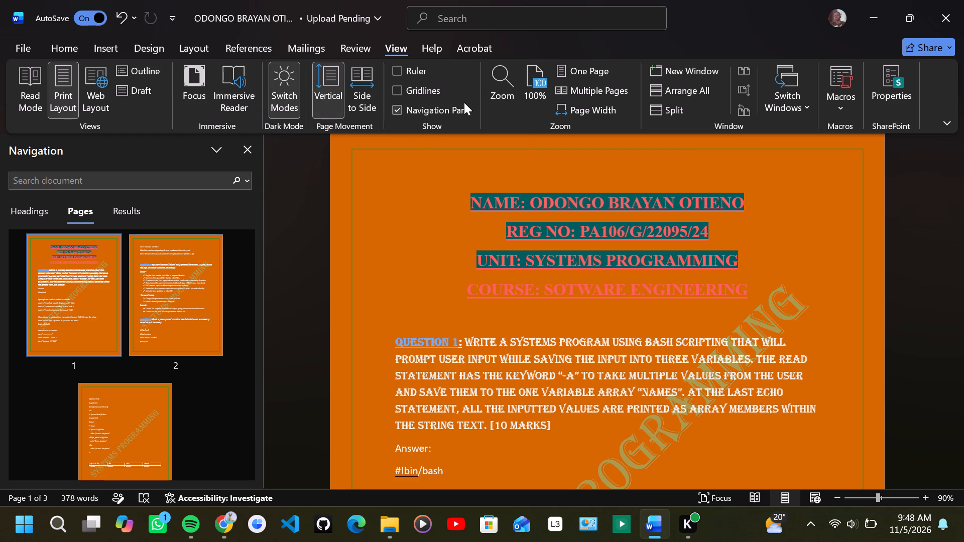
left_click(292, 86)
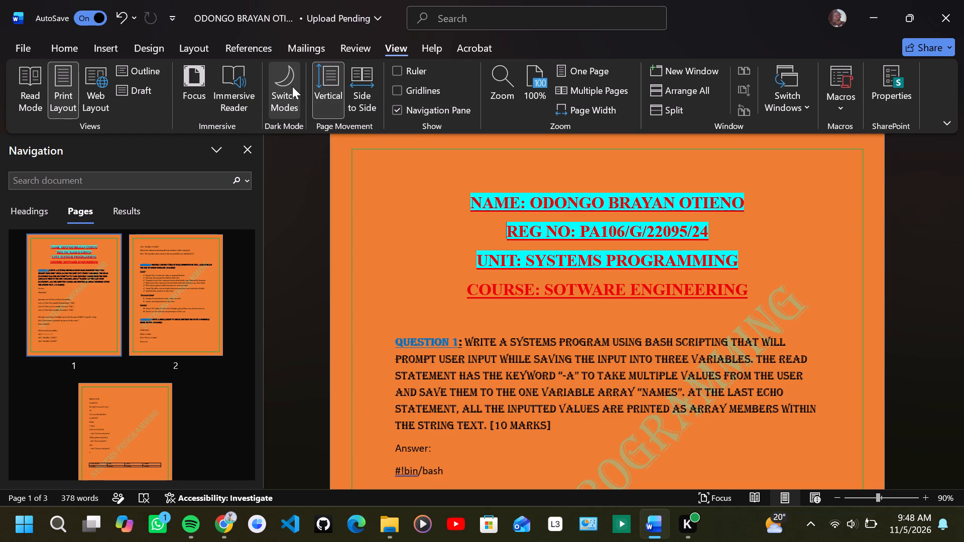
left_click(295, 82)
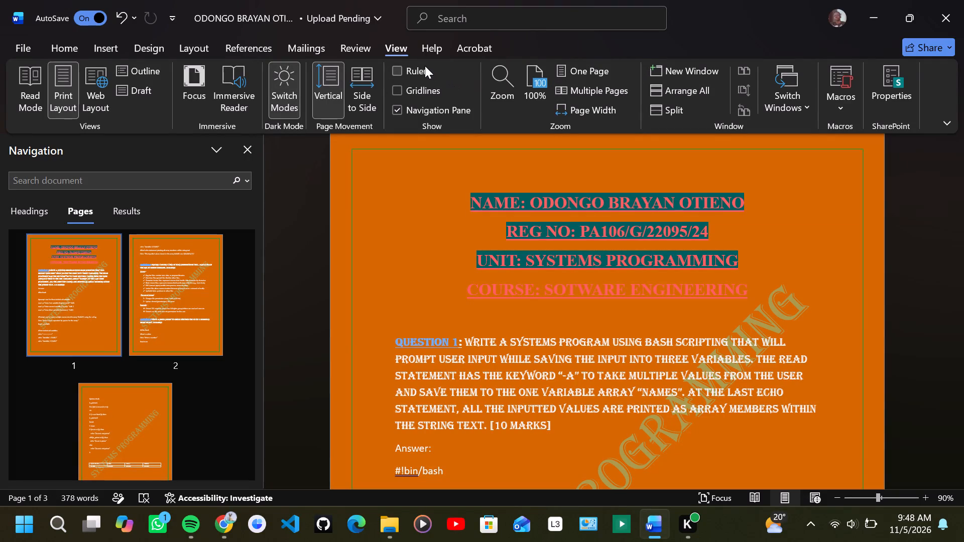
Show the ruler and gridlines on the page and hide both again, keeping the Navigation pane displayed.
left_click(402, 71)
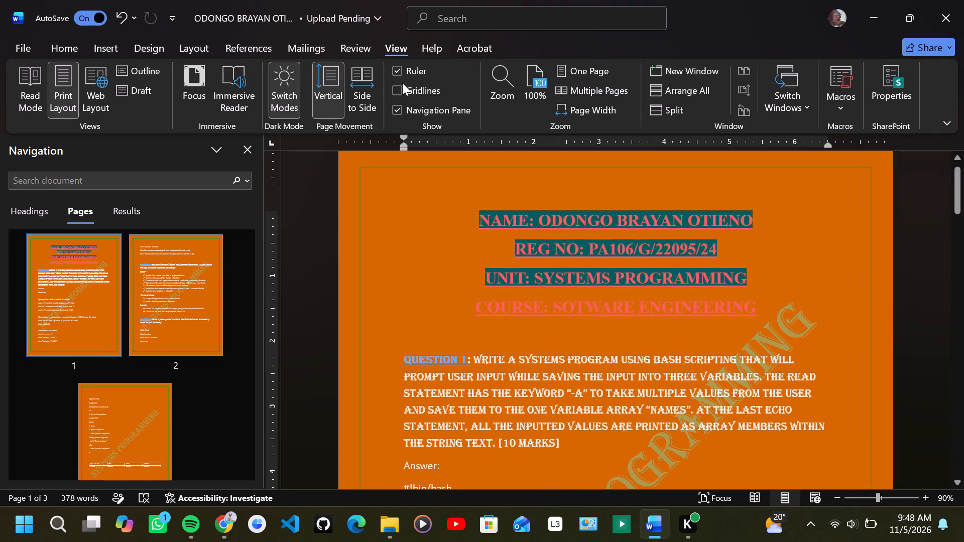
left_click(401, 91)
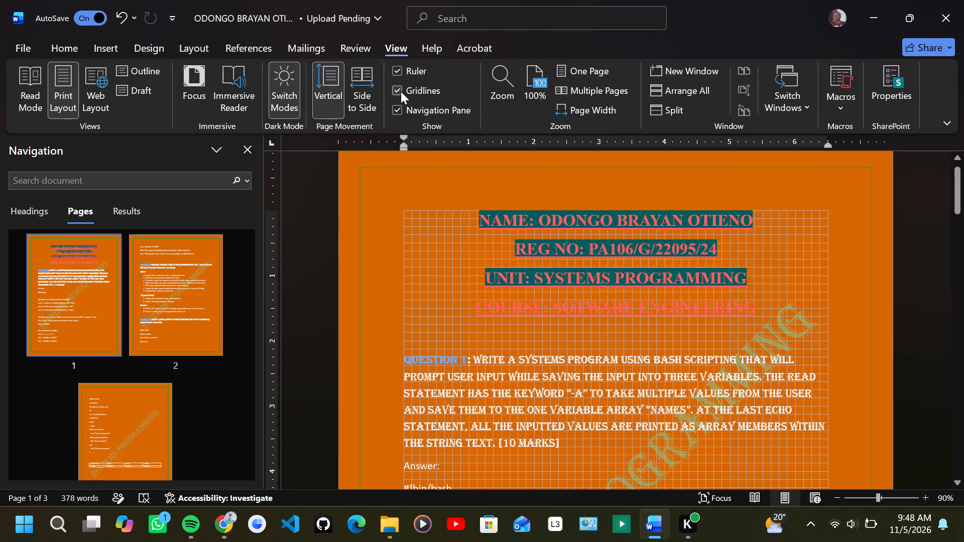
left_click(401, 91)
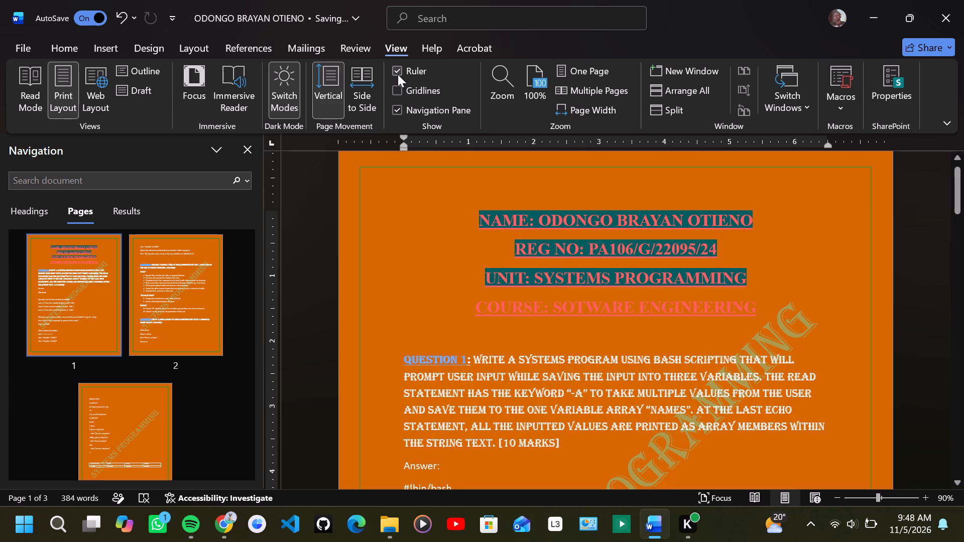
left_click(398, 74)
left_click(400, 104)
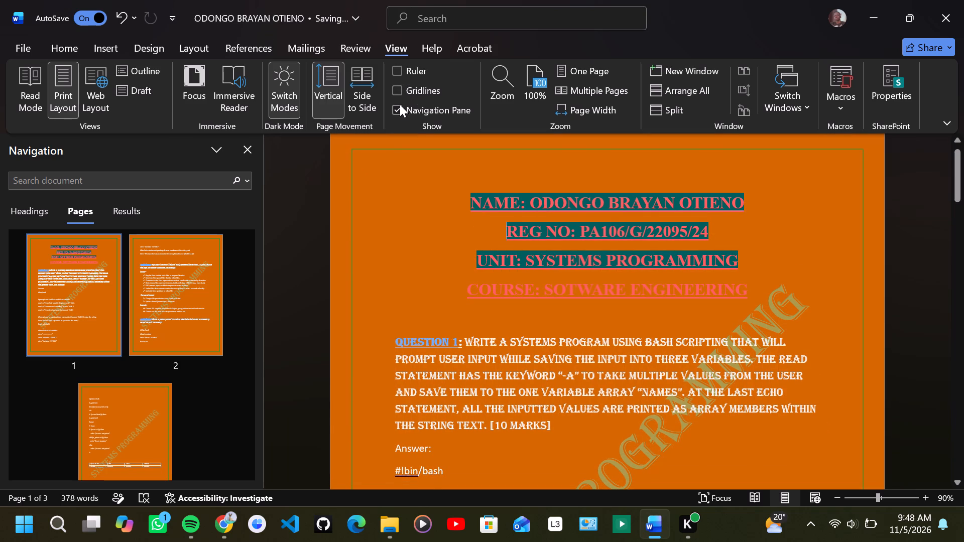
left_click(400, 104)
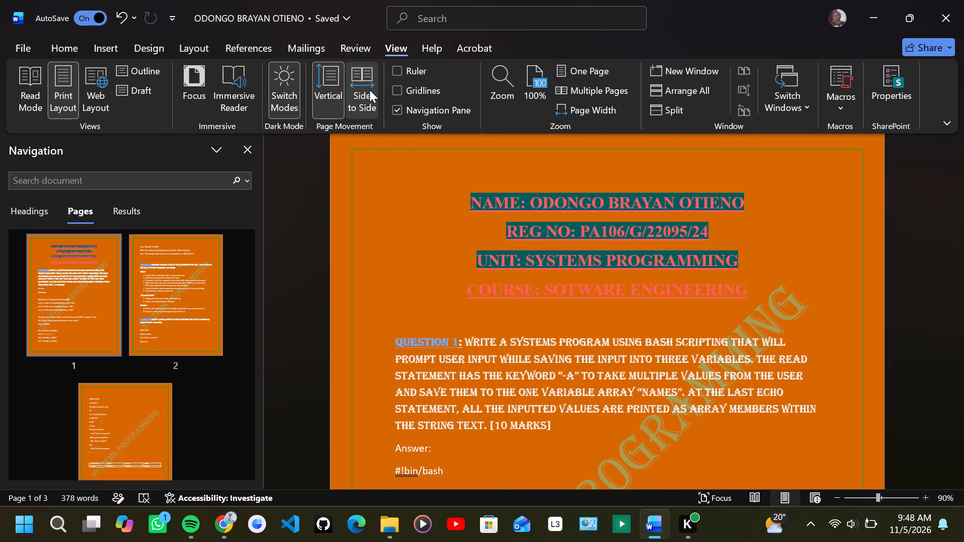
Insert an endnote at the start of the registration number line.
left_click(252, 43)
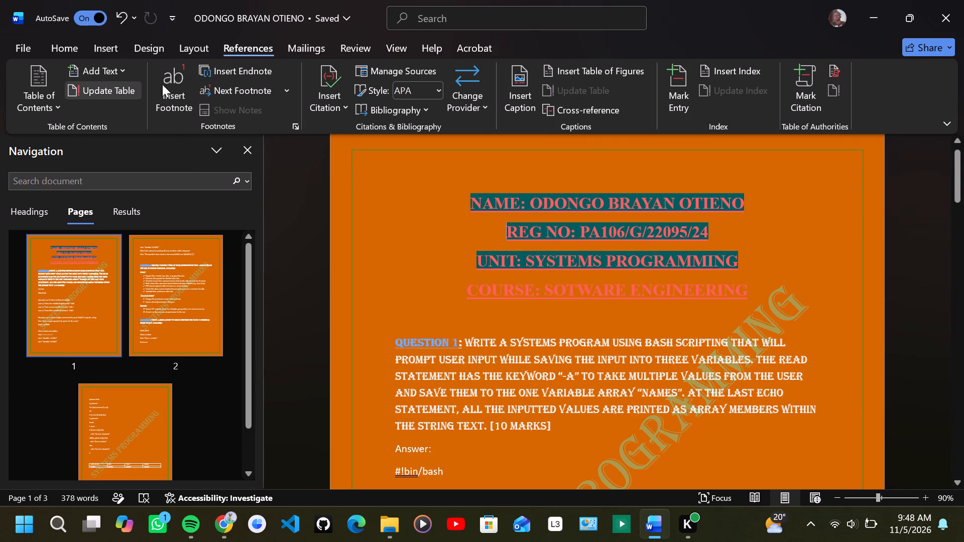
left_click(262, 75)
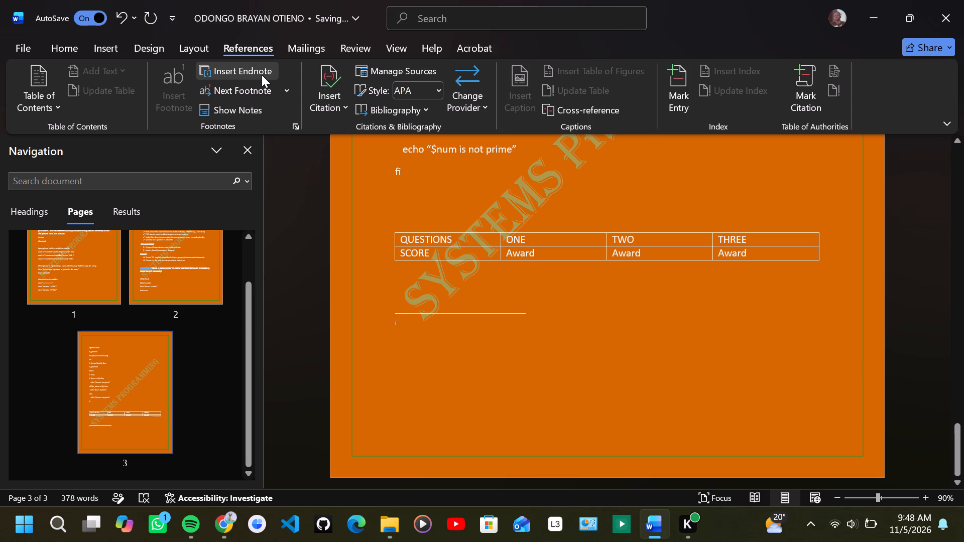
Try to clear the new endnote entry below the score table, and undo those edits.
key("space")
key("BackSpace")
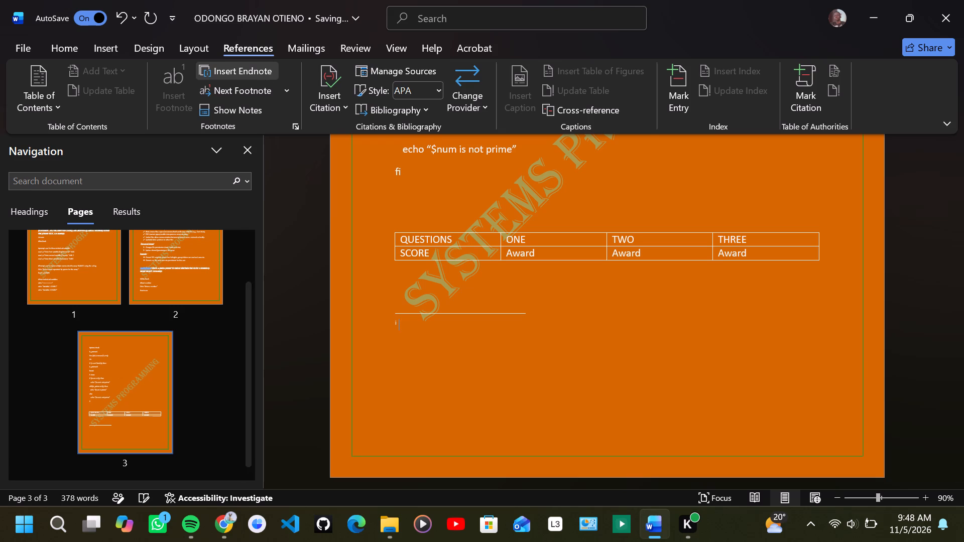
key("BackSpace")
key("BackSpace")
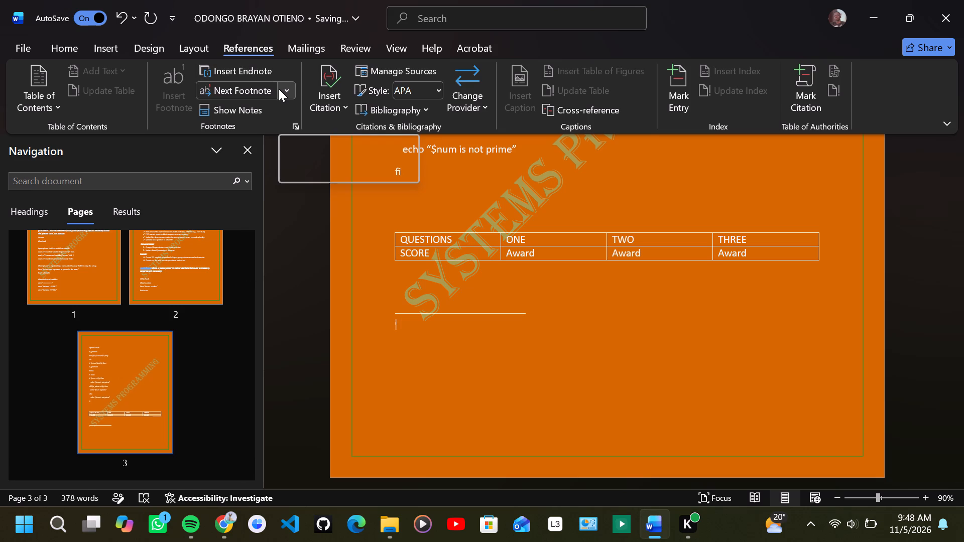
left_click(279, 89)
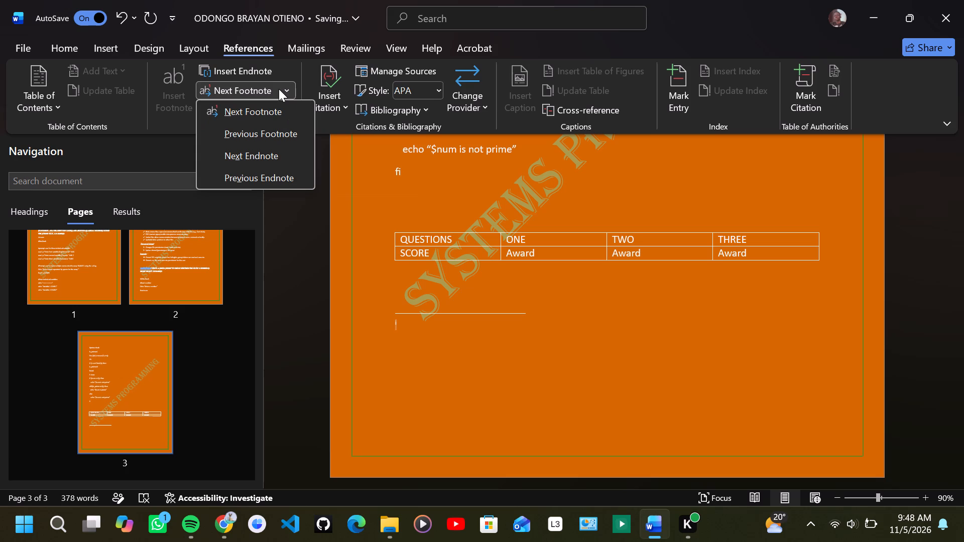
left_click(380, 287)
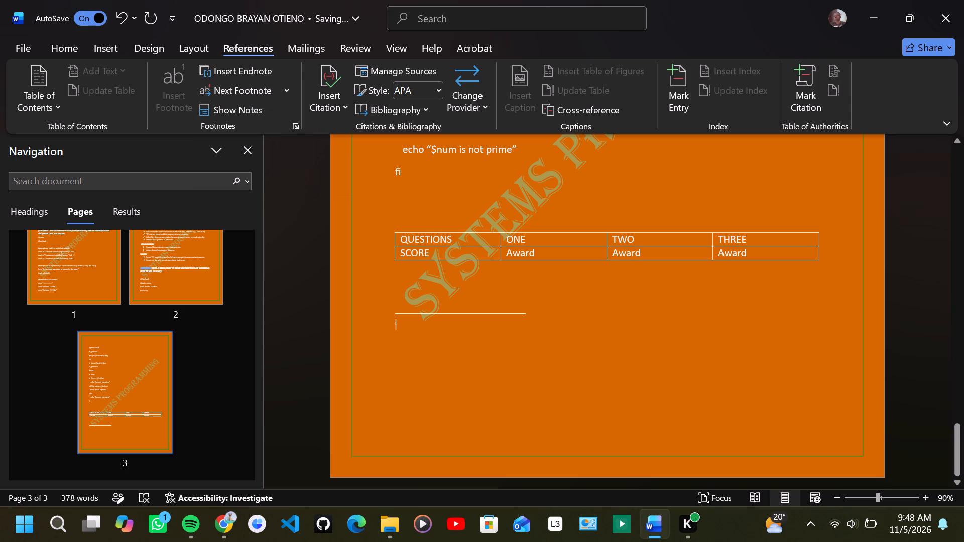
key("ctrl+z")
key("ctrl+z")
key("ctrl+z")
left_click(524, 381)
Add the page header text "PA106" followed by a blank line, and return to the document body.
scroll(524, 381, "up", 14)
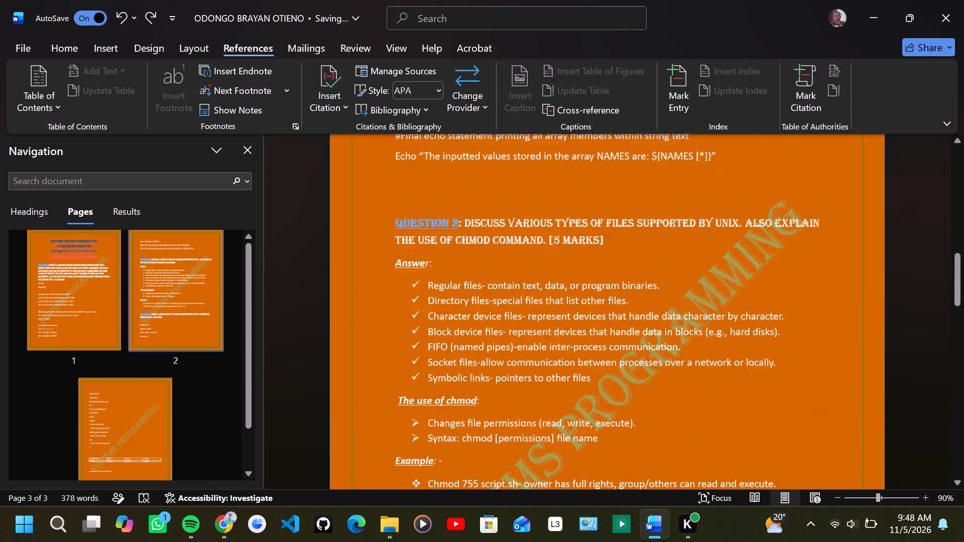
scroll(524, 381, "up", 18)
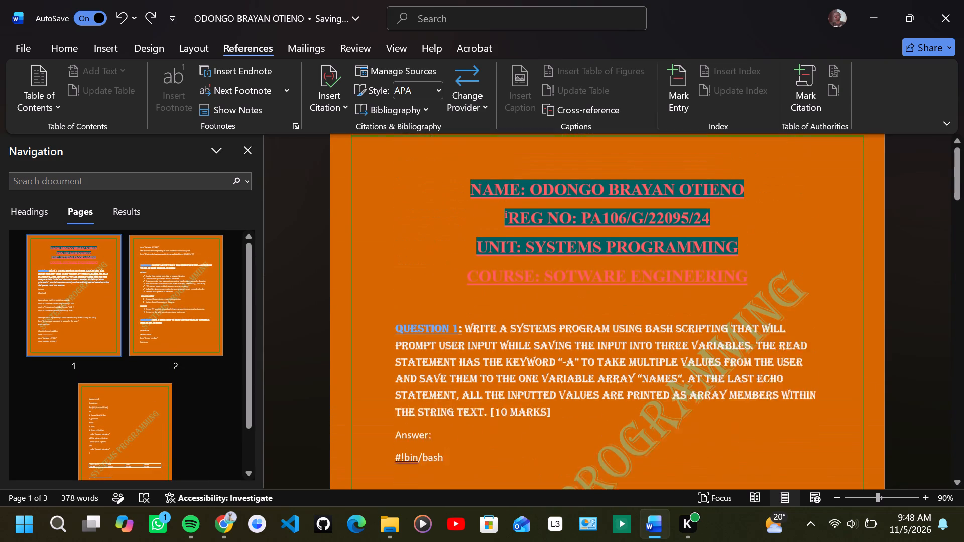
scroll(524, 381, "up", 2)
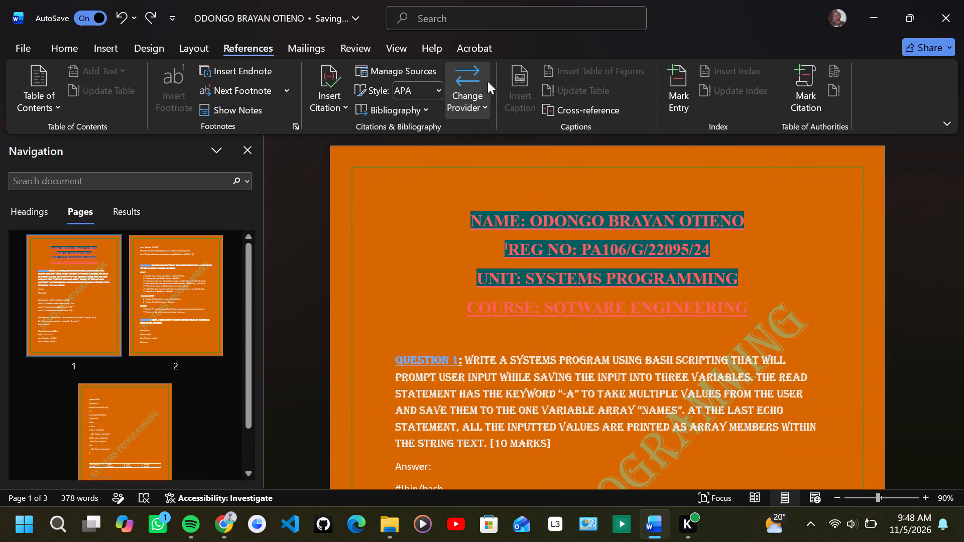
left_click(115, 48)
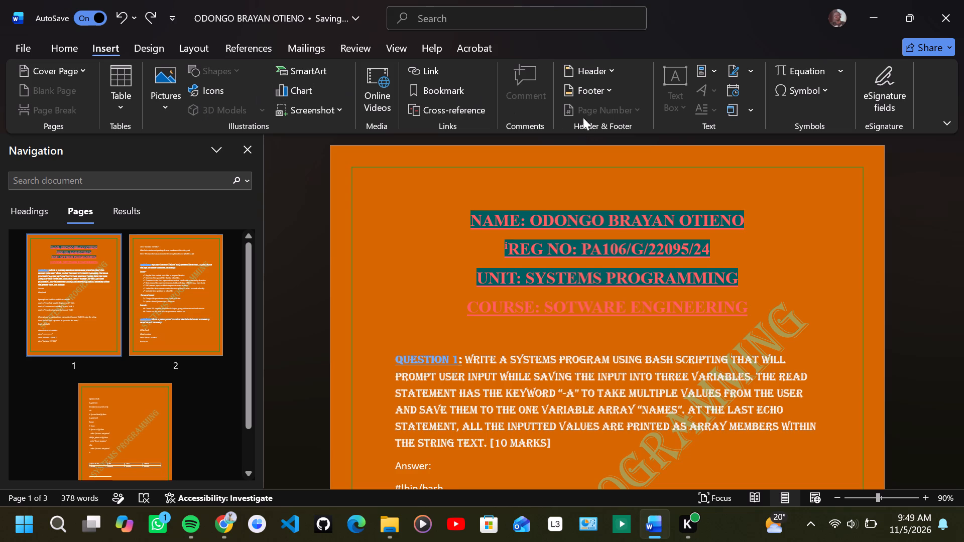
left_click(616, 67)
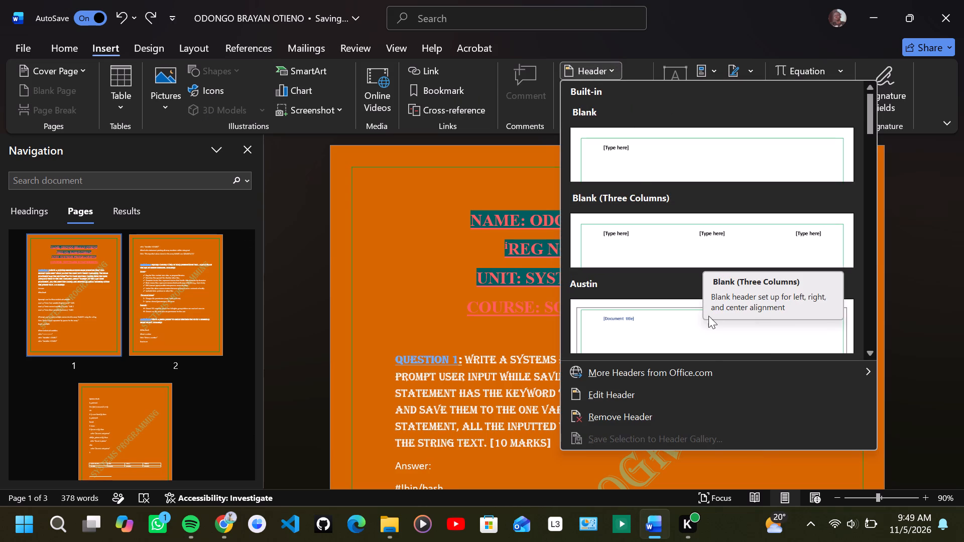
left_click(648, 397)
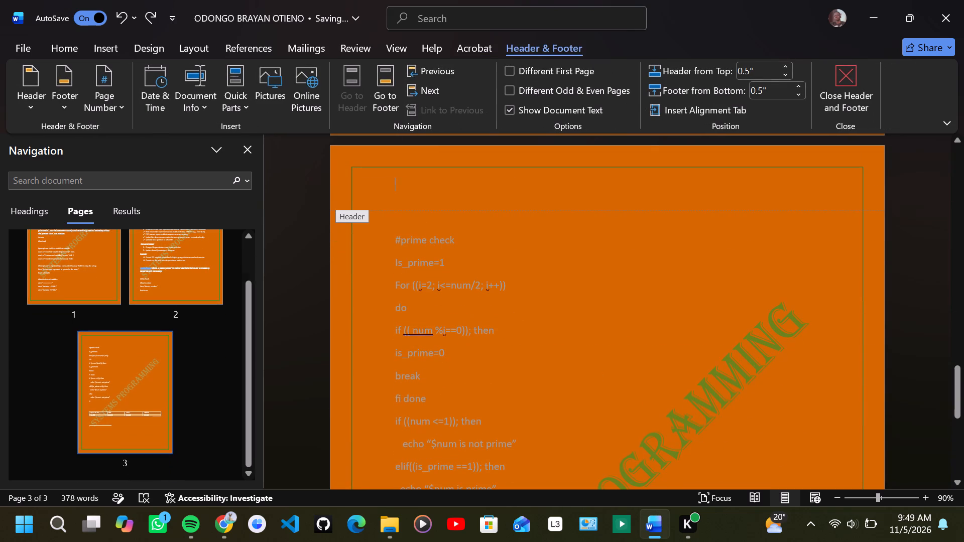
type("PA")
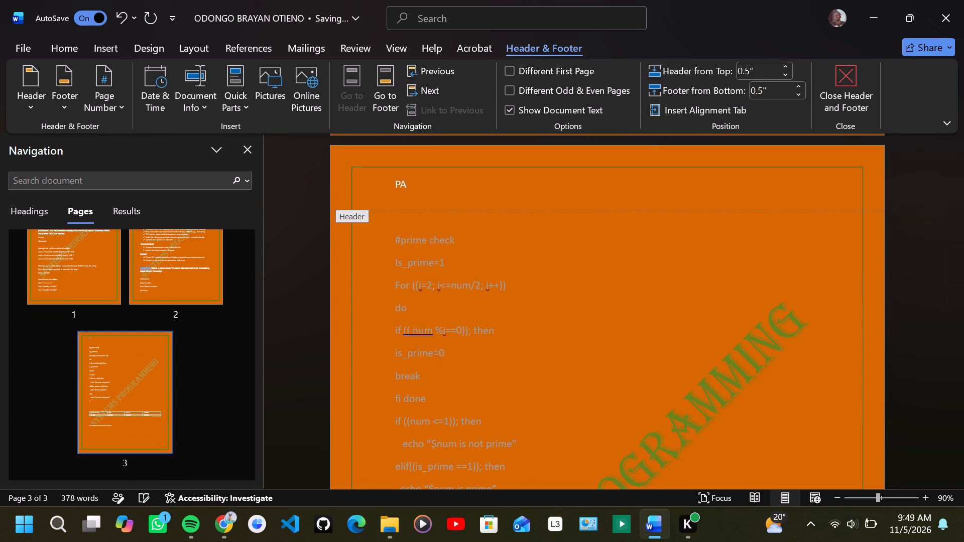
key("1")
type("06")
key("Return")
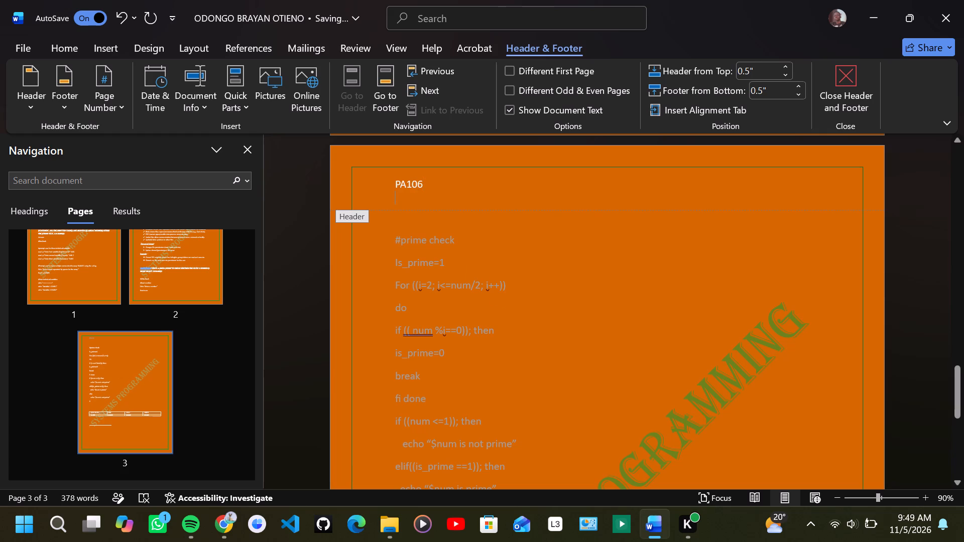
left_click(849, 79)
Examine the header, endnote and layout across all three pages of the assignment.
scroll(688, 231, "up", 4)
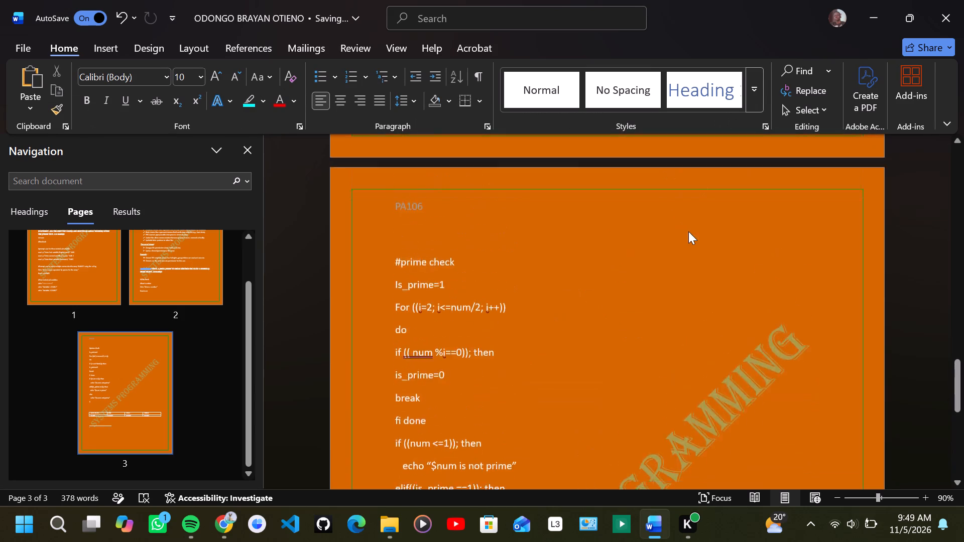
scroll(688, 231, "up", 2)
scroll(688, 231, "down", 8)
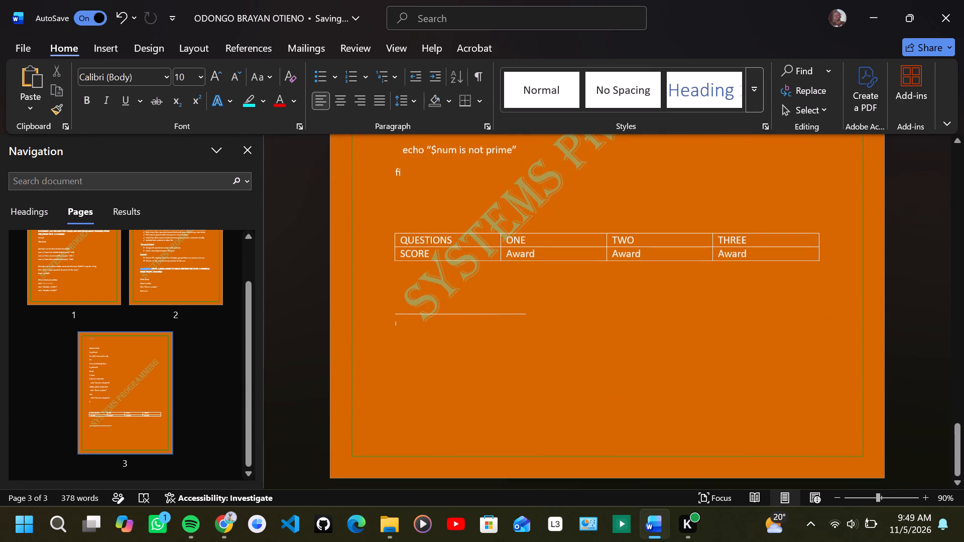
scroll(688, 231, "down", 2)
scroll(688, 231, "up", 16)
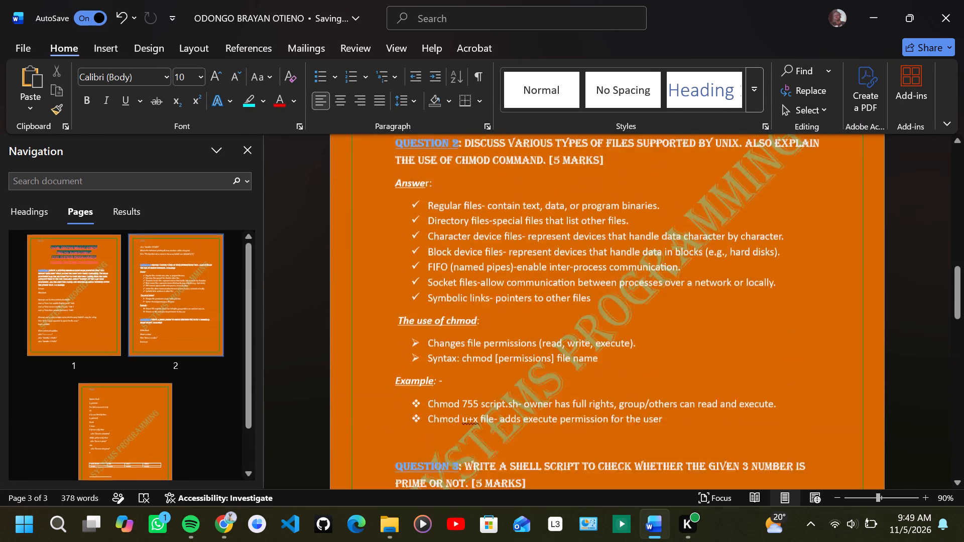
scroll(688, 231, "up", 12)
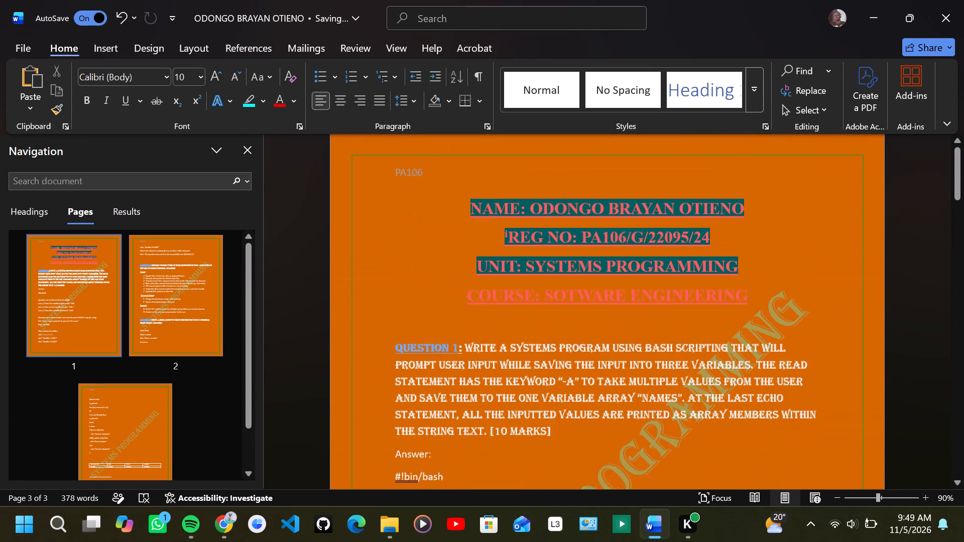
scroll(688, 231, "up", 8)
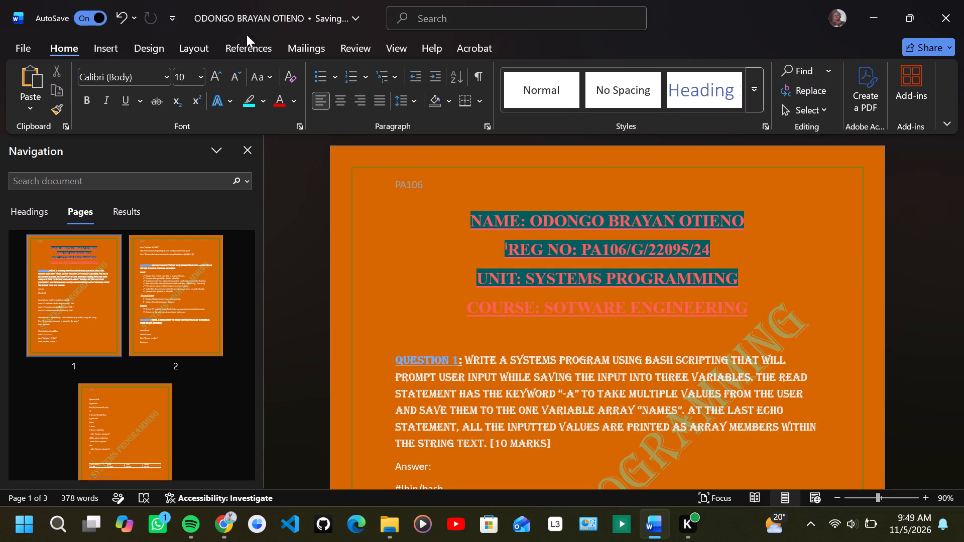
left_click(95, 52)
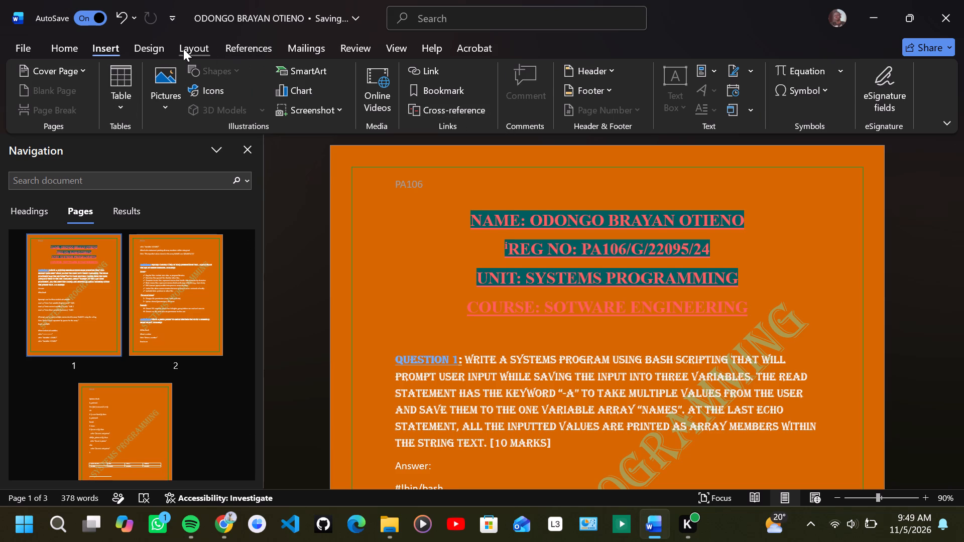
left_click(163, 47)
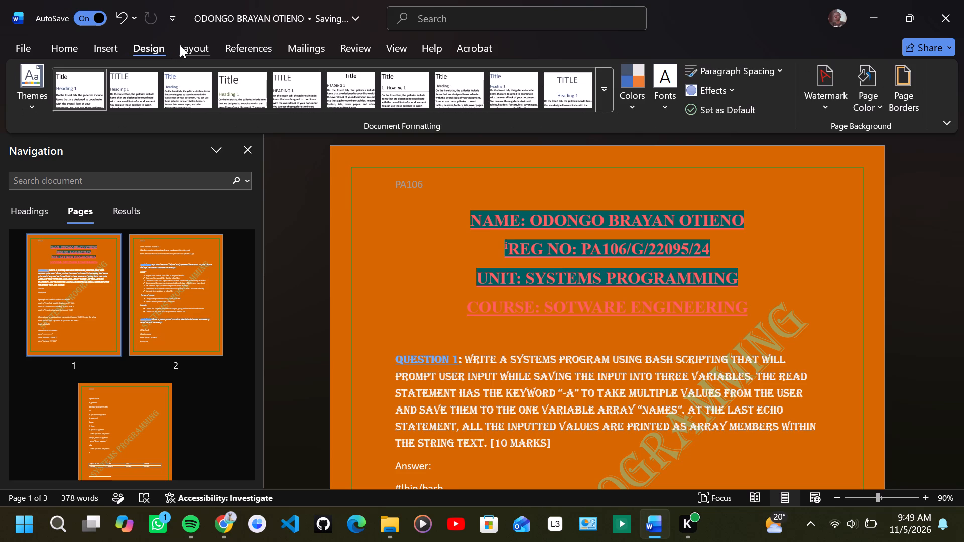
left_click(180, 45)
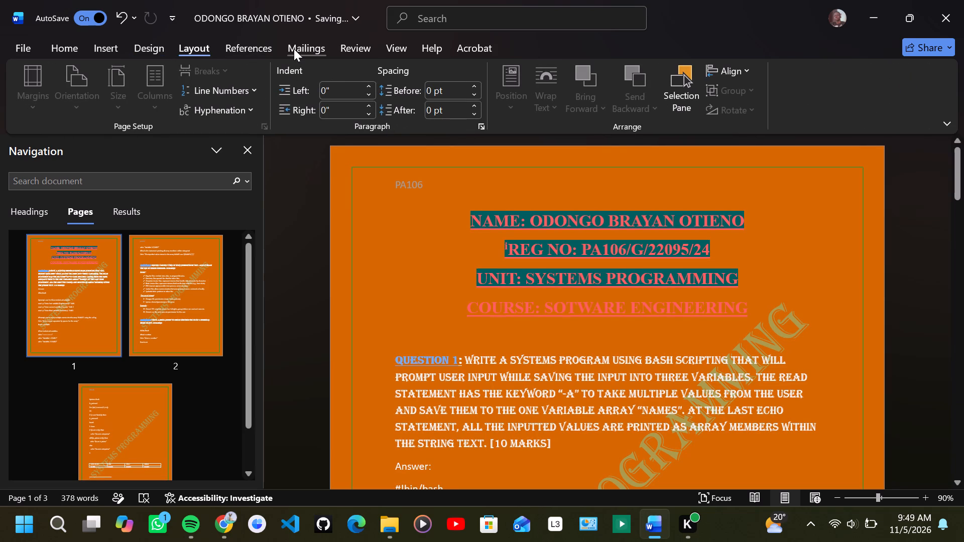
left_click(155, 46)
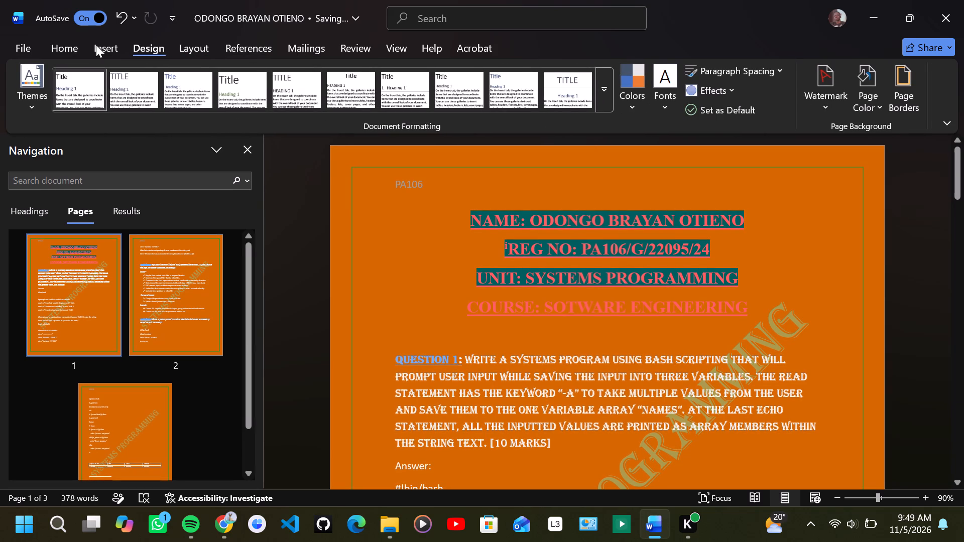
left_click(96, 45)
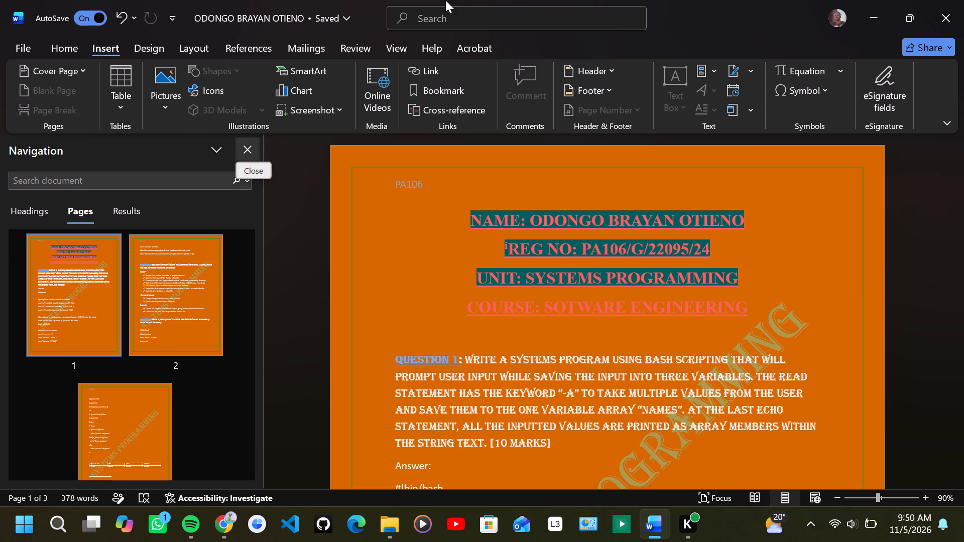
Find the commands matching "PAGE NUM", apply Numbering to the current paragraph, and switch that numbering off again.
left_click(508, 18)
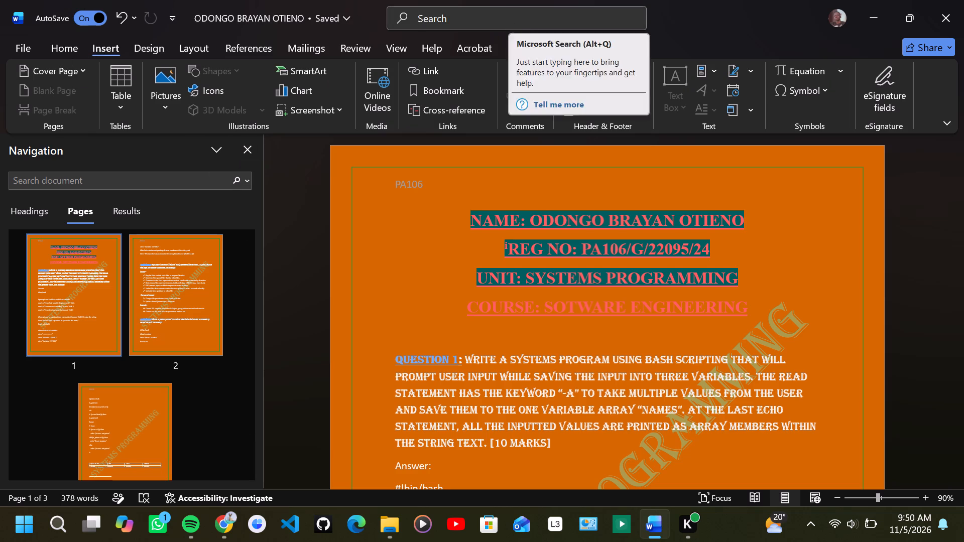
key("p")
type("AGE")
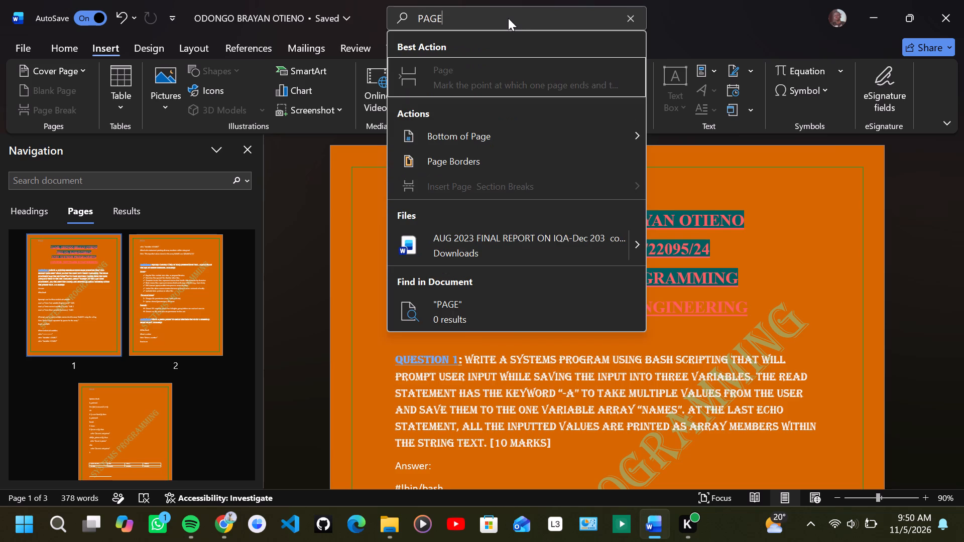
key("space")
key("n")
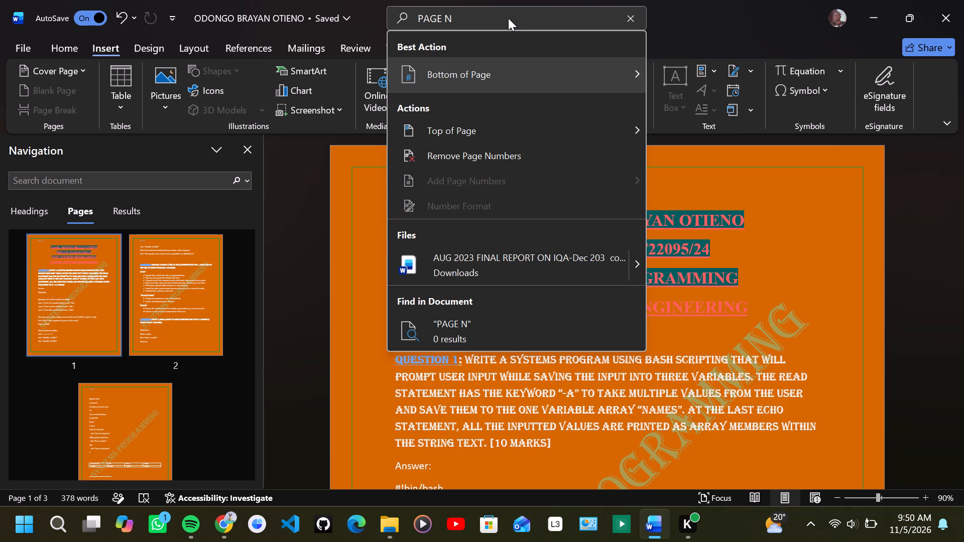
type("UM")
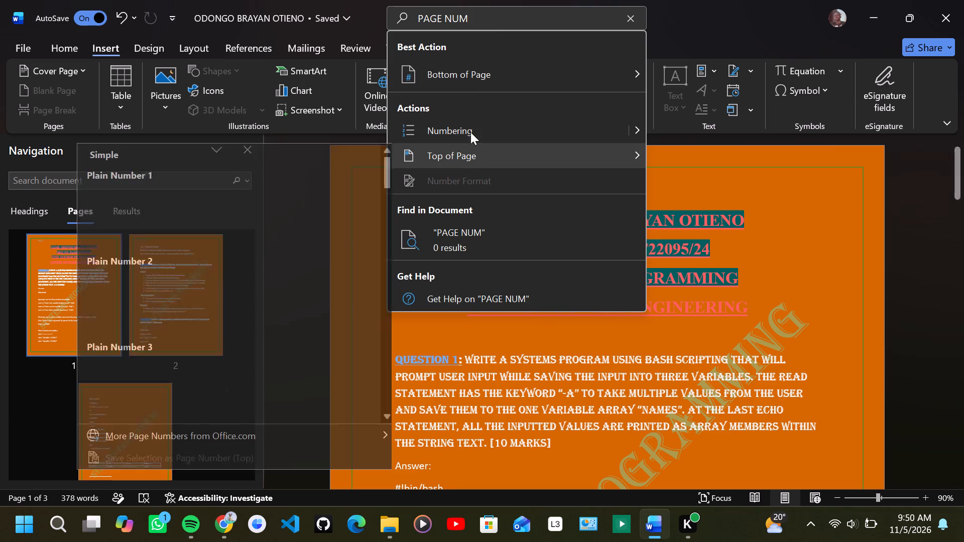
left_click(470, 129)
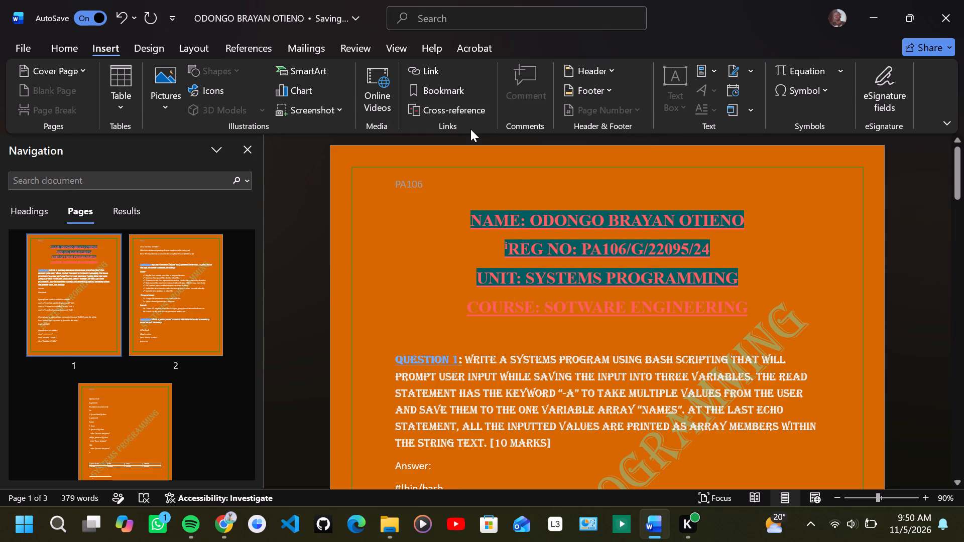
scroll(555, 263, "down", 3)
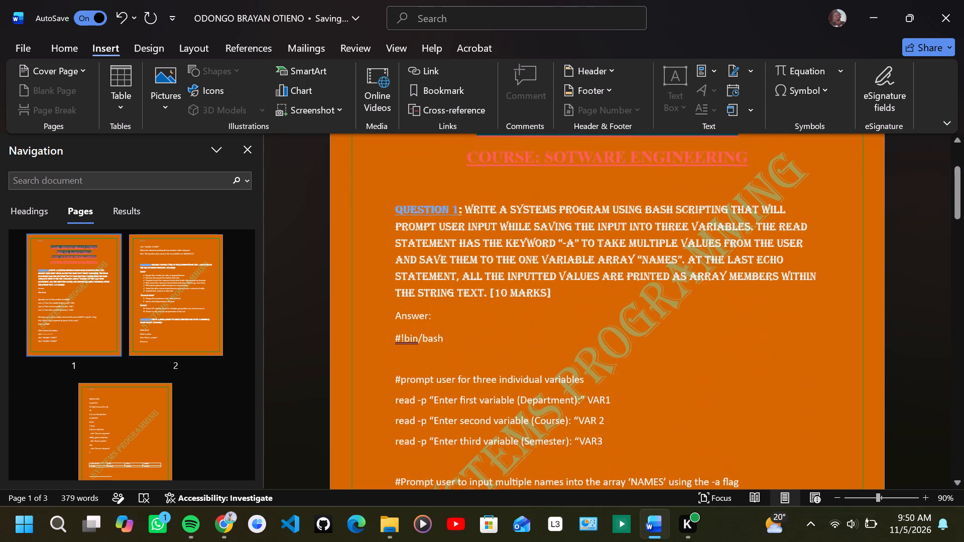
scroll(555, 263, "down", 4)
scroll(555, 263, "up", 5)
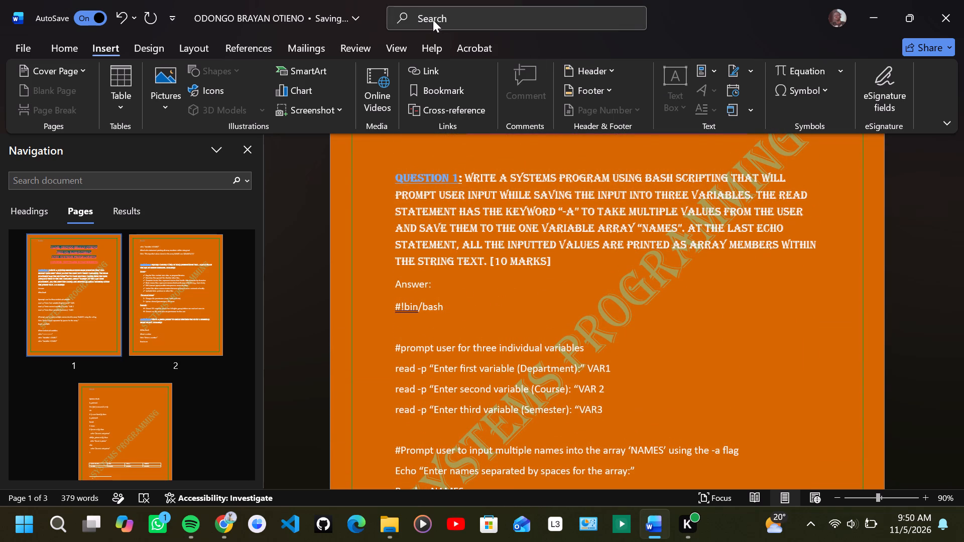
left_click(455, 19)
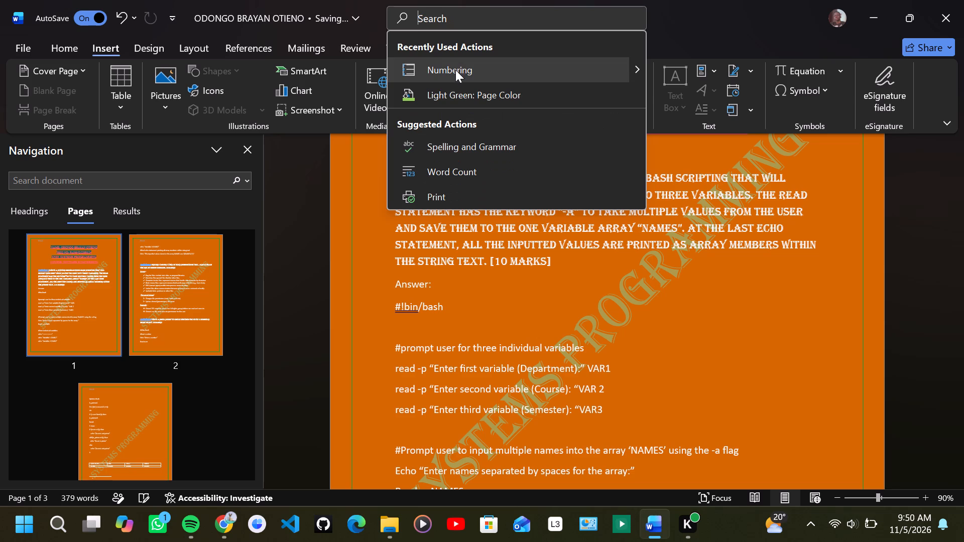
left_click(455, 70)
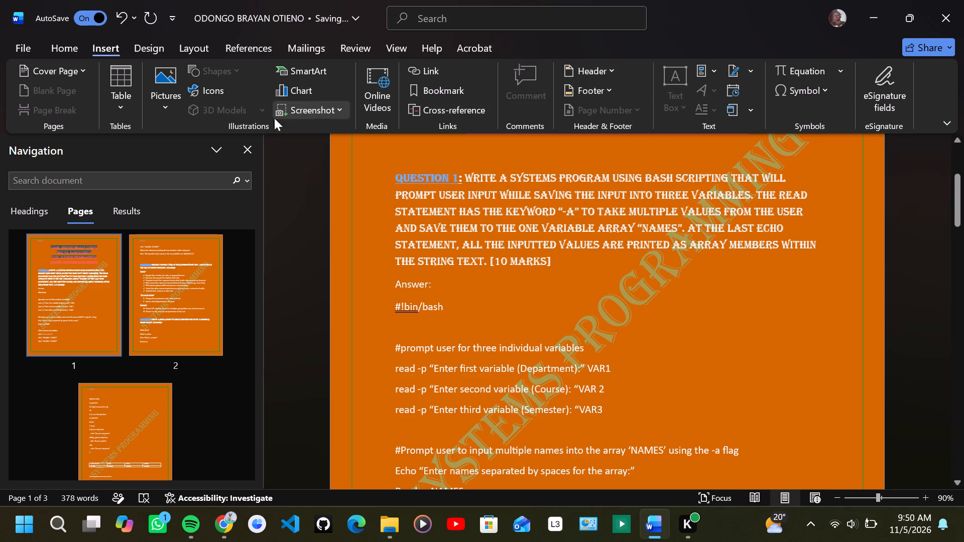
Place the cursor at the "Answer:" line under Question 1 and save the document.
left_click(81, 50)
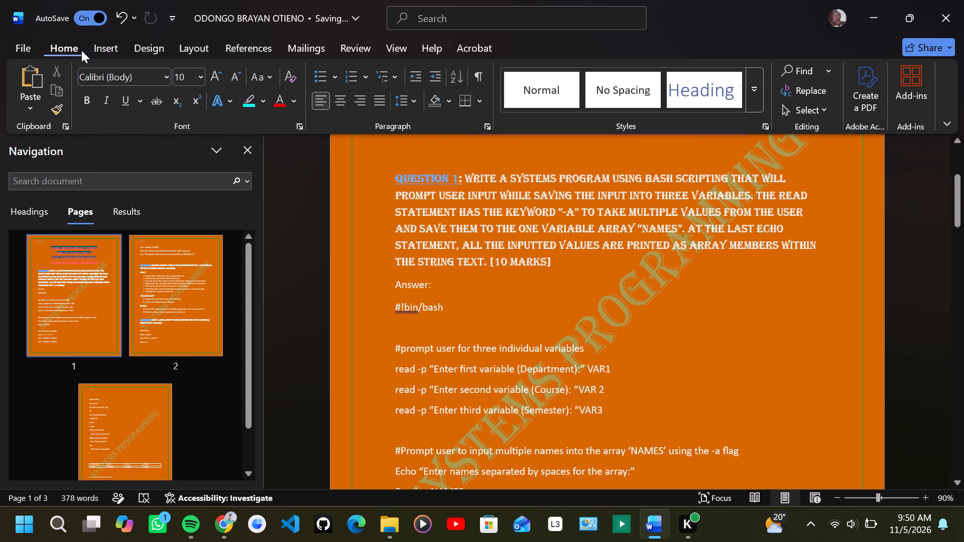
left_click(489, 283)
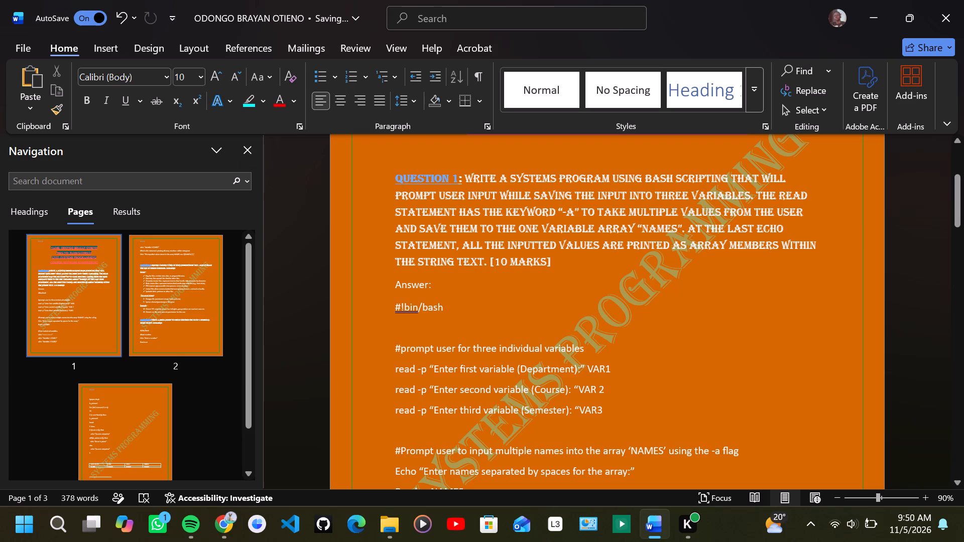
key("ctrl+s")
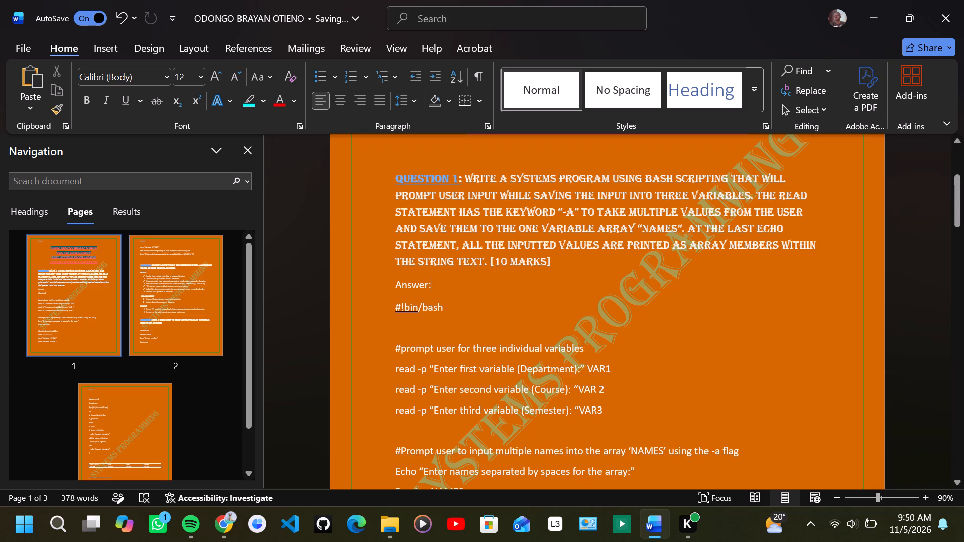